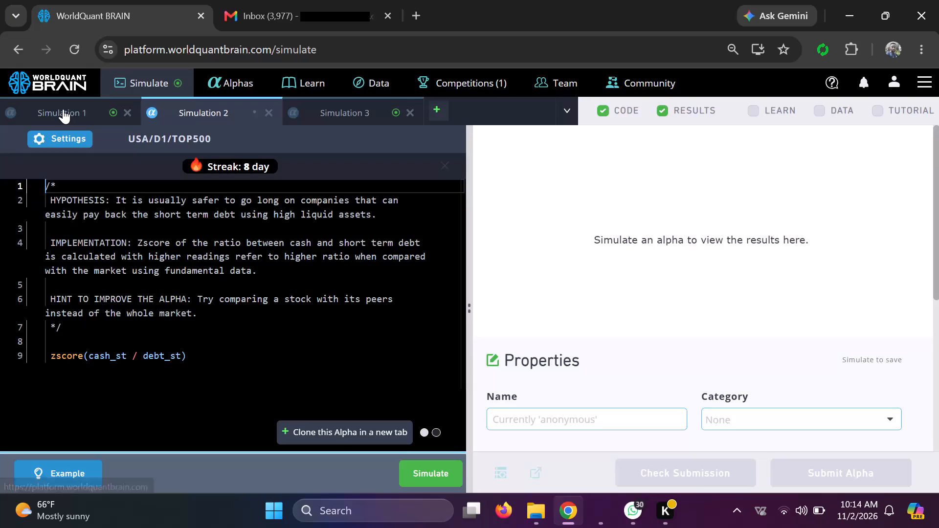
Set the decay of Simulation 1 to 9 in its settings and rerun the simulation of the cash-to-short-term-debt alpha.
click(63, 109)
click(38, 133)
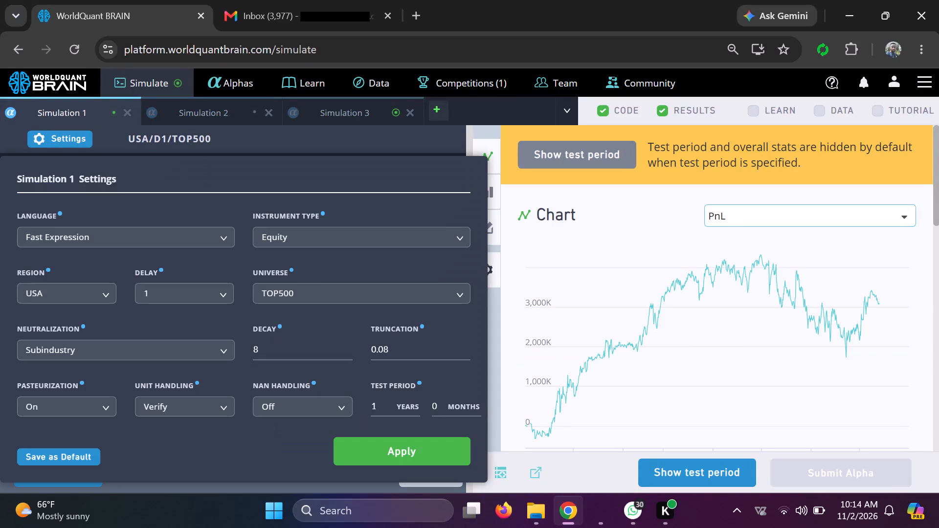
click(346, 348)
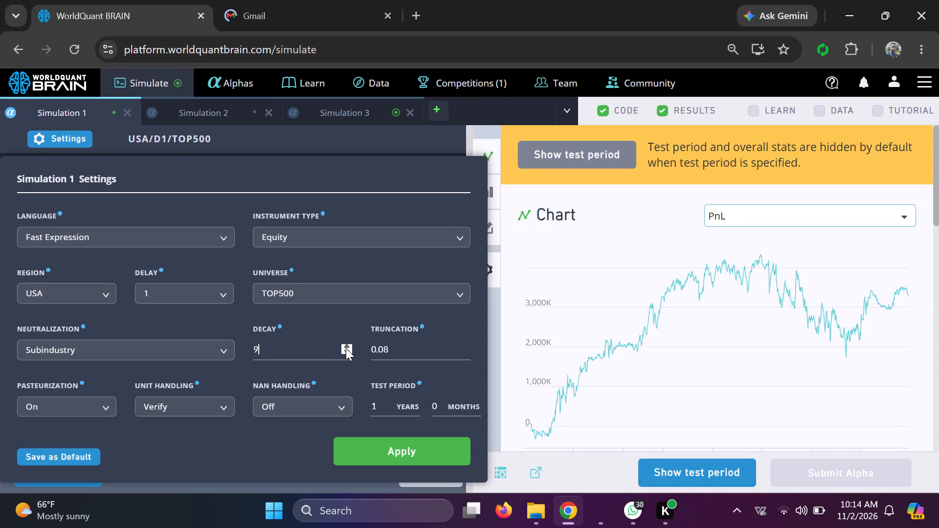
click(375, 444)
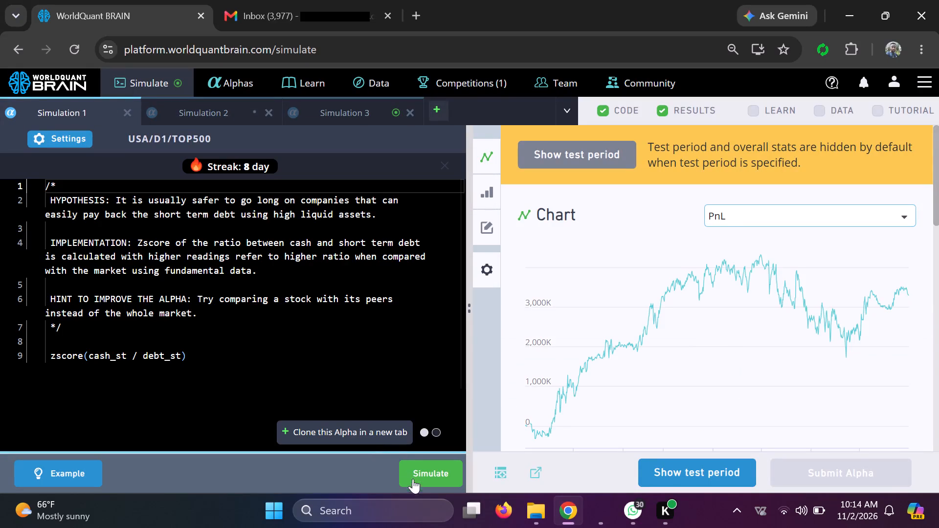
click(421, 476)
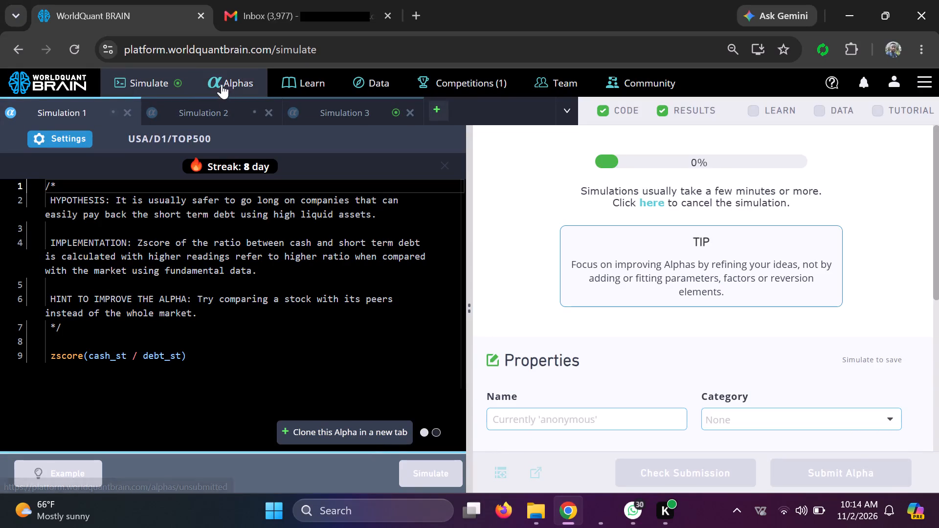
Set the decay of Simulation 2 to 9 in its settings and run the simulation of its cash-to-short-term-debt alpha.
click(205, 105)
click(71, 135)
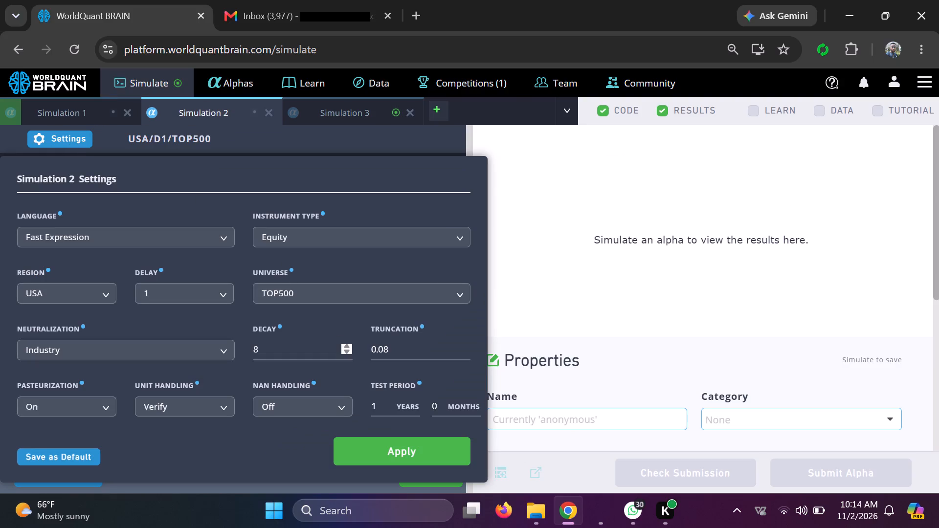
click(347, 349)
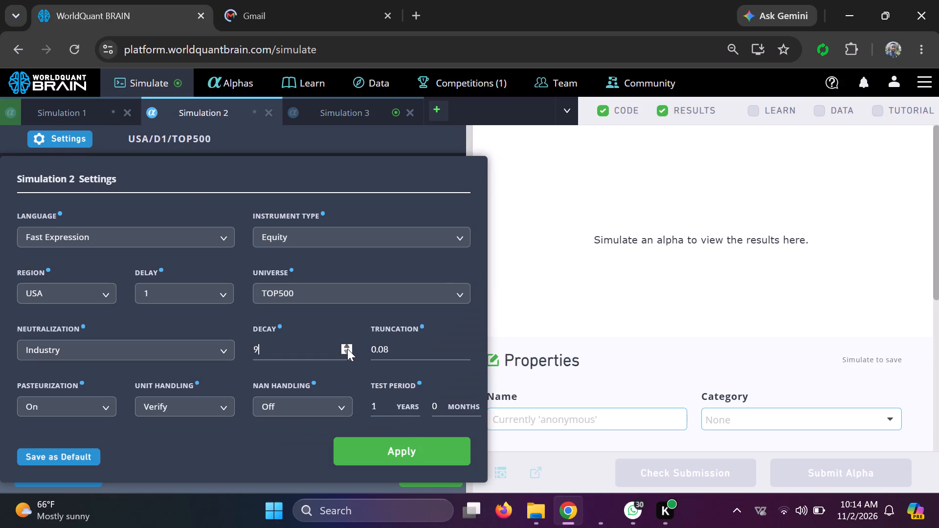
click(392, 443)
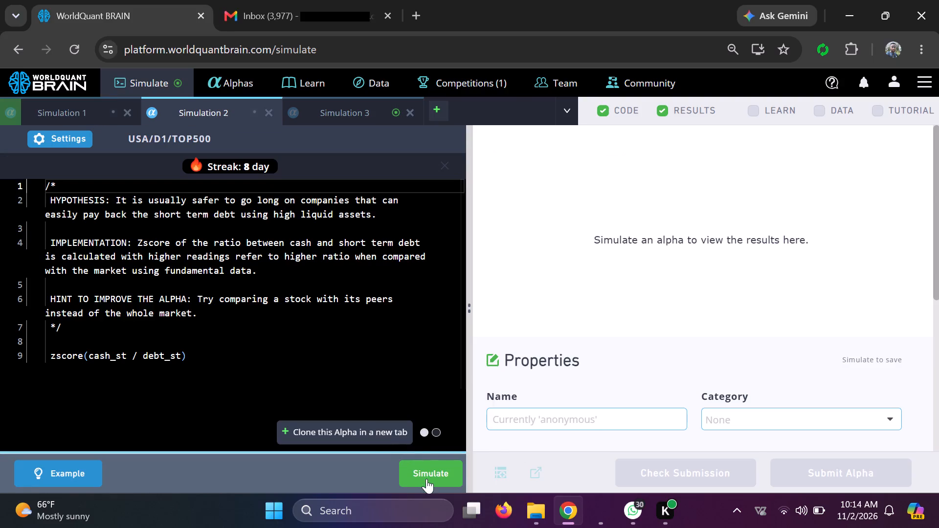
click(426, 479)
Raise the decay of Simulation 3 by one in its settings and rerun the simulation of its cash-to-short-term-debt alpha.
click(330, 121)
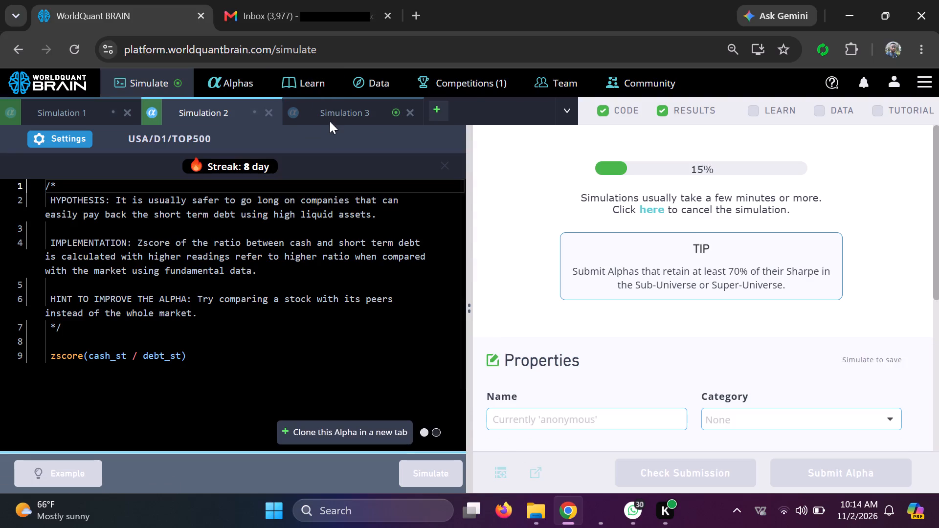
click(81, 143)
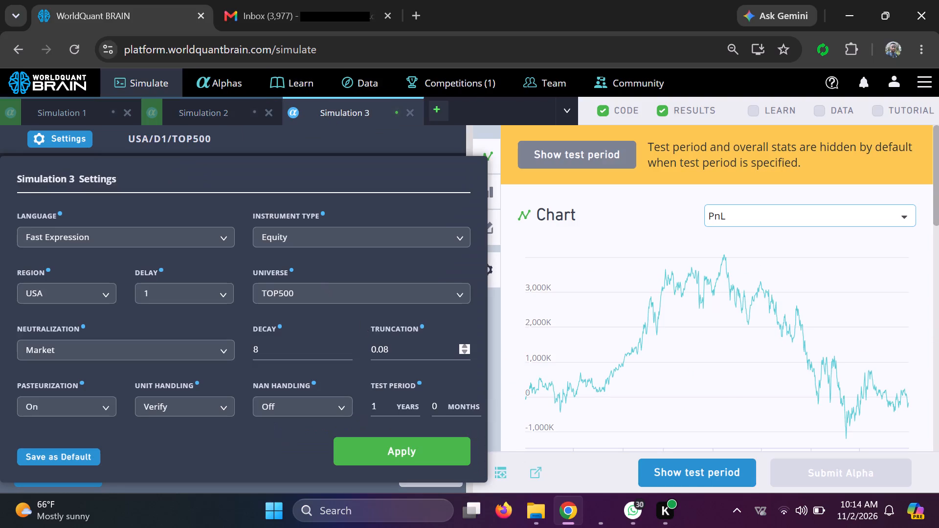
click(345, 345)
click(414, 445)
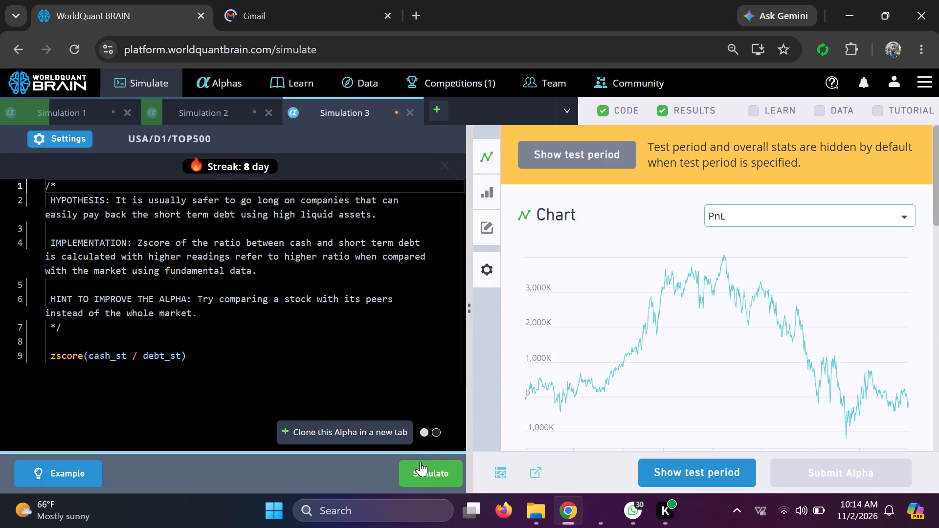
click(420, 475)
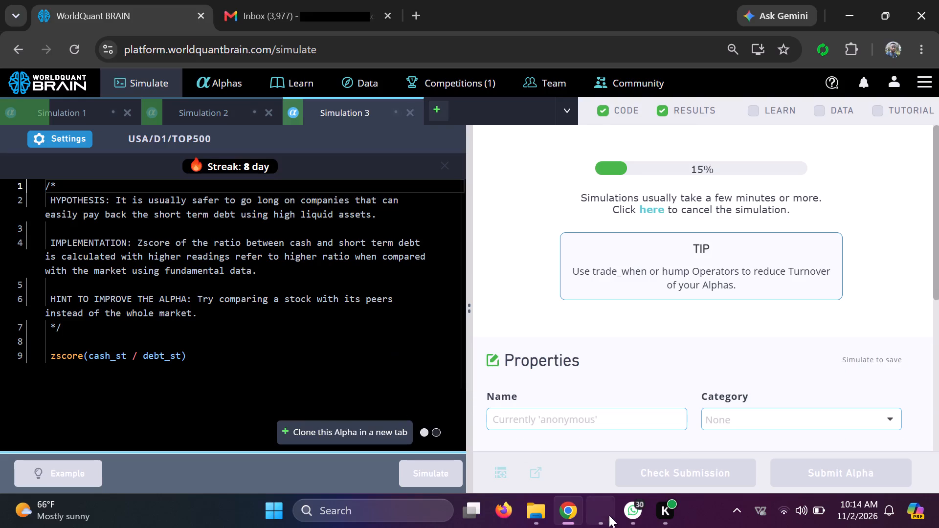
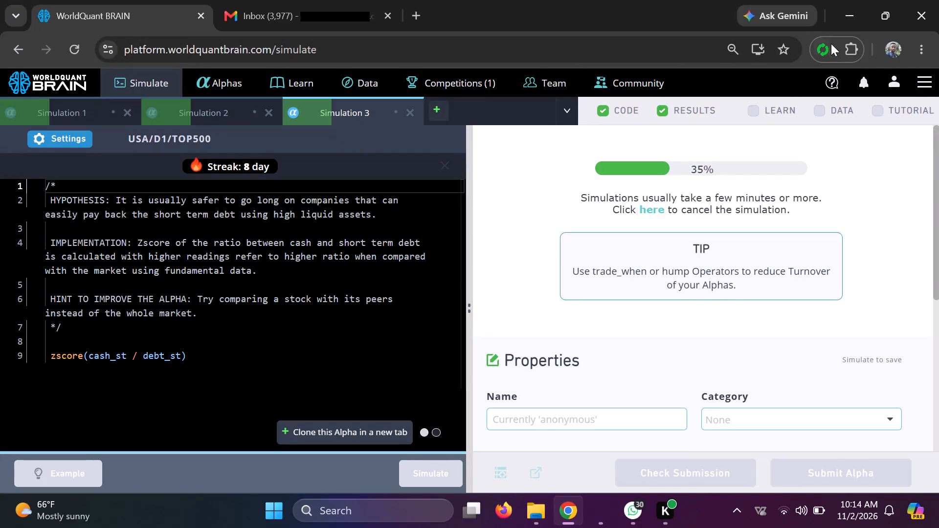
Open the Easy Auto Refresh extension's refresh timer controls for the simulation page.
click(824, 45)
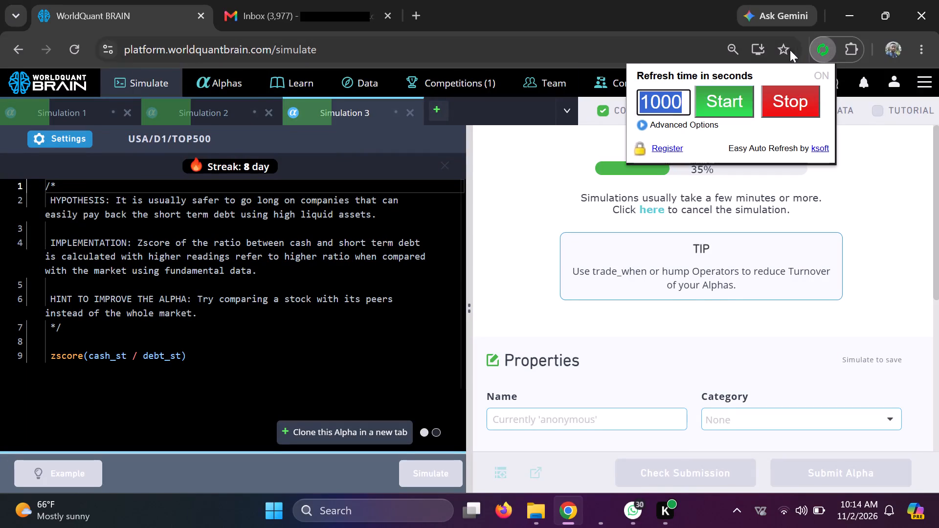
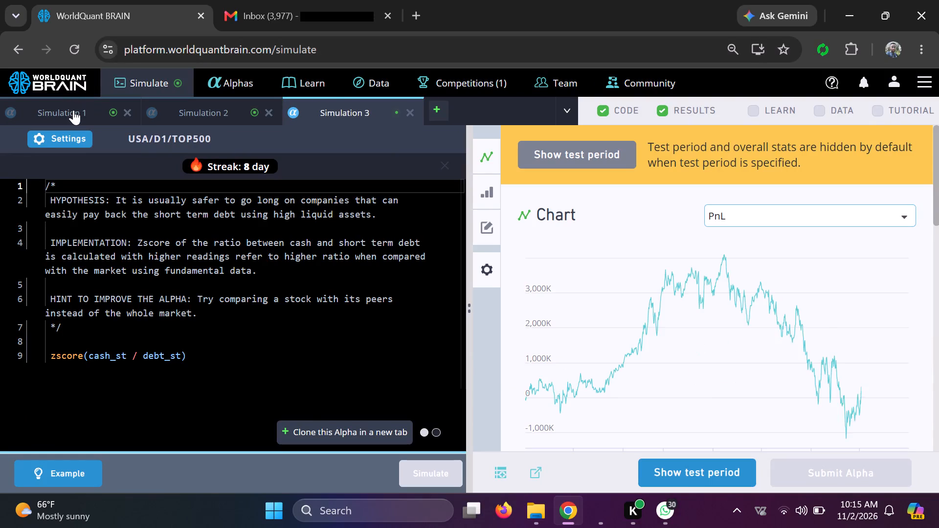
Open the settings of Simulation 1.
click(55, 145)
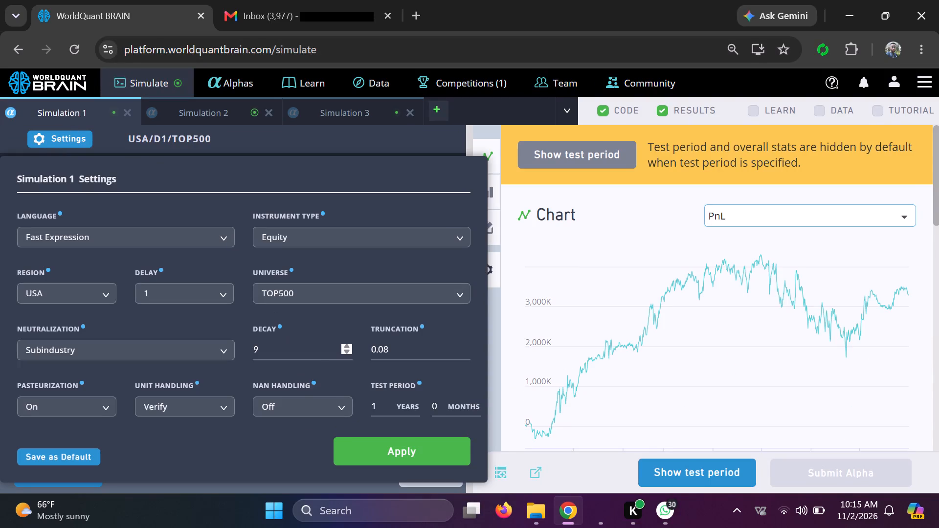
Set the decay of Simulation 1 to 10, apply the settings and rerun its simulation.
click(347, 346)
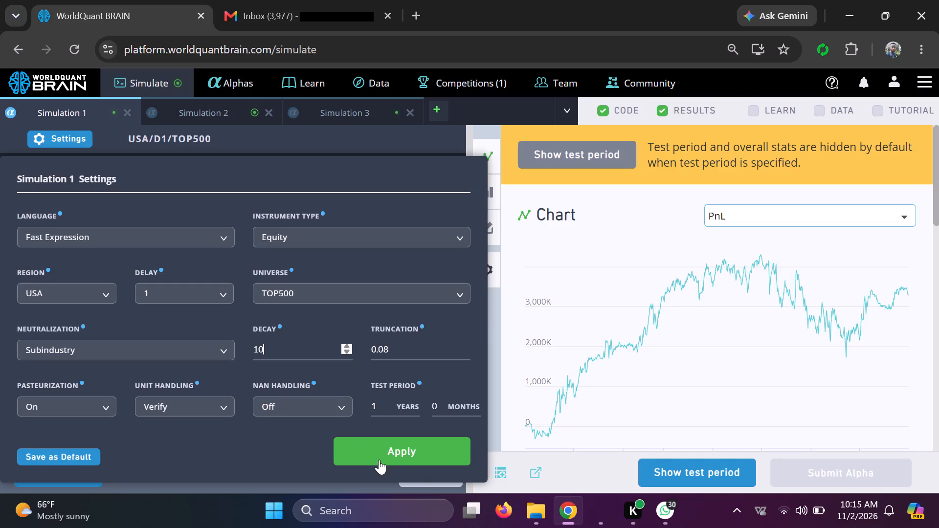
click(393, 457)
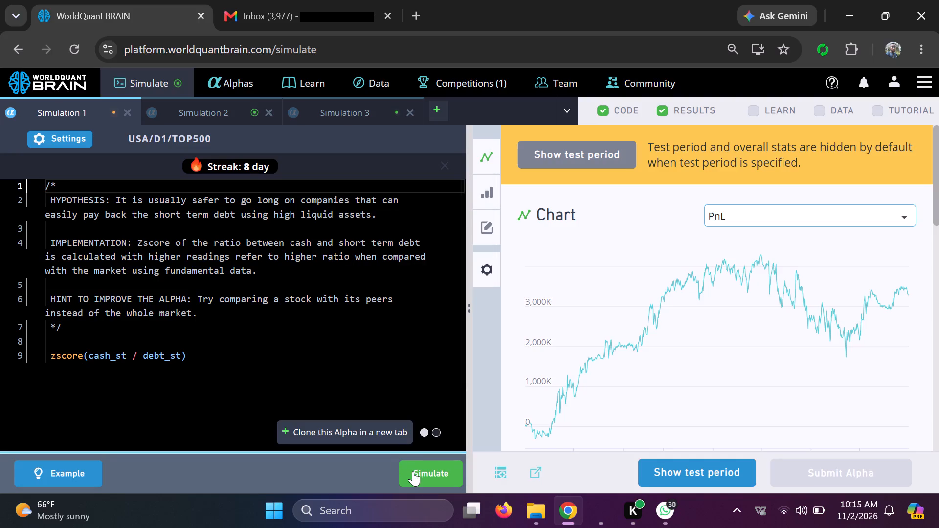
click(413, 471)
Set the decay of Simulation 2 to 10, apply the settings and rerun its simulation.
click(229, 116)
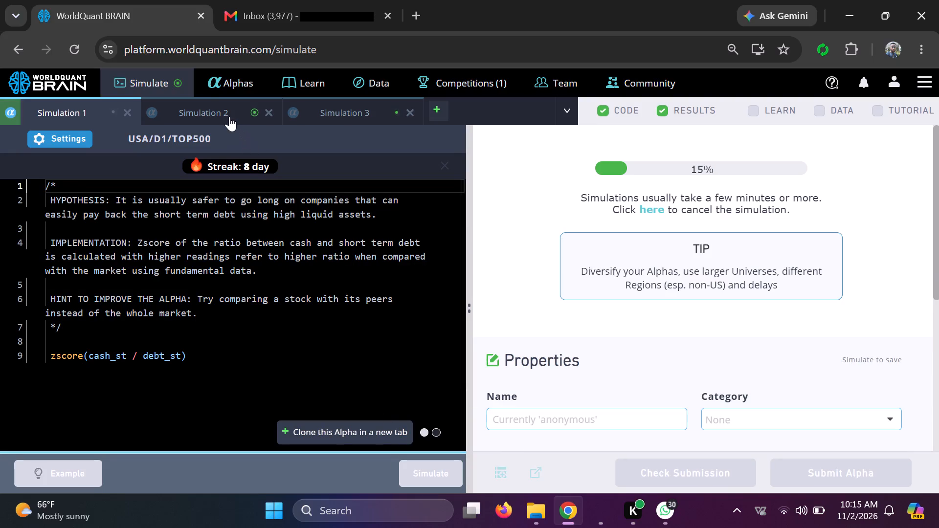
click(64, 138)
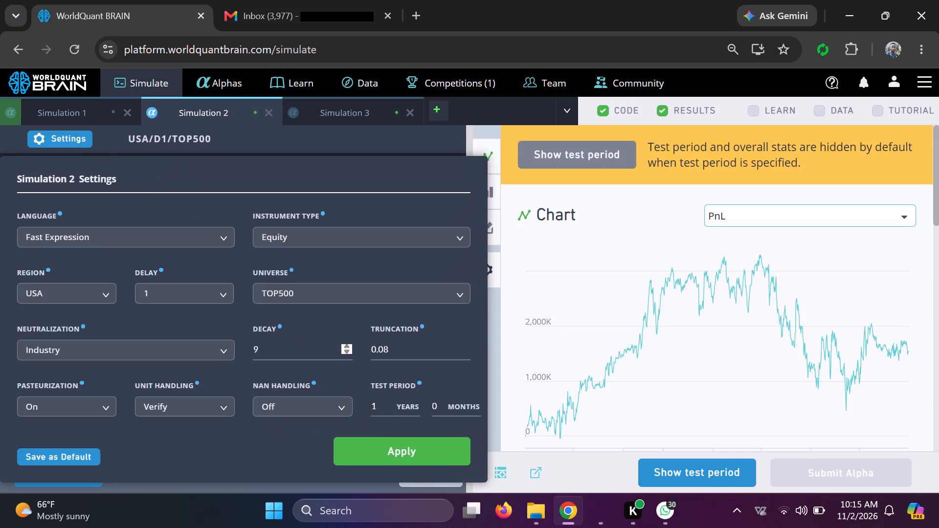
click(344, 348)
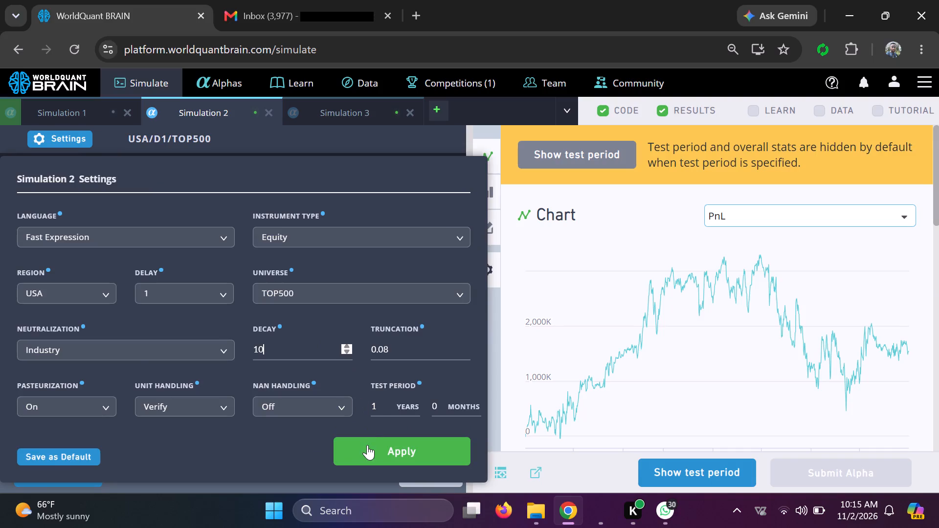
click(367, 445)
click(429, 478)
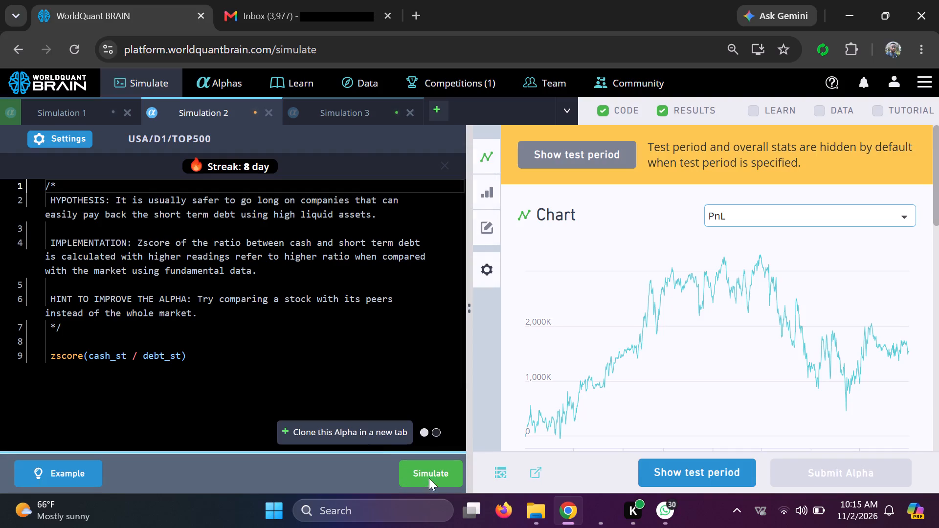
Set the decay of Simulation 3 to 10, apply the settings and rerun its simulation.
click(350, 108)
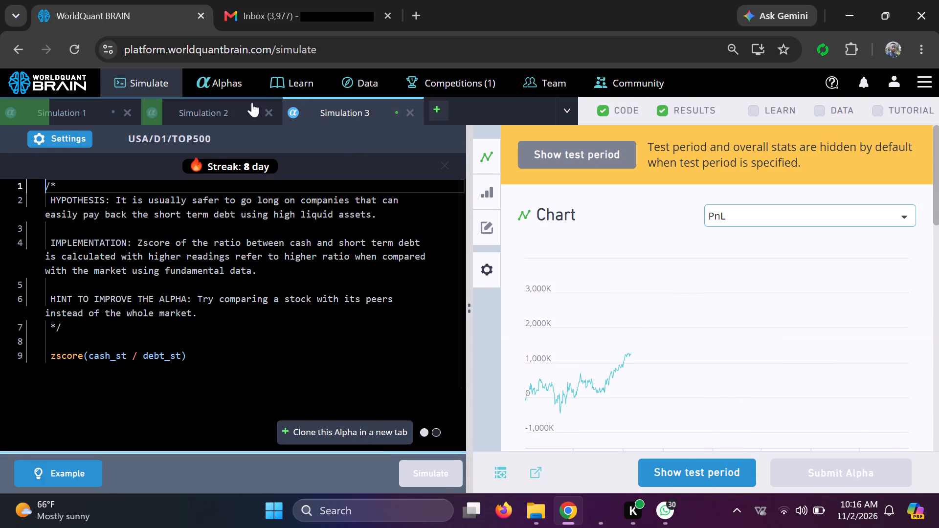
click(73, 131)
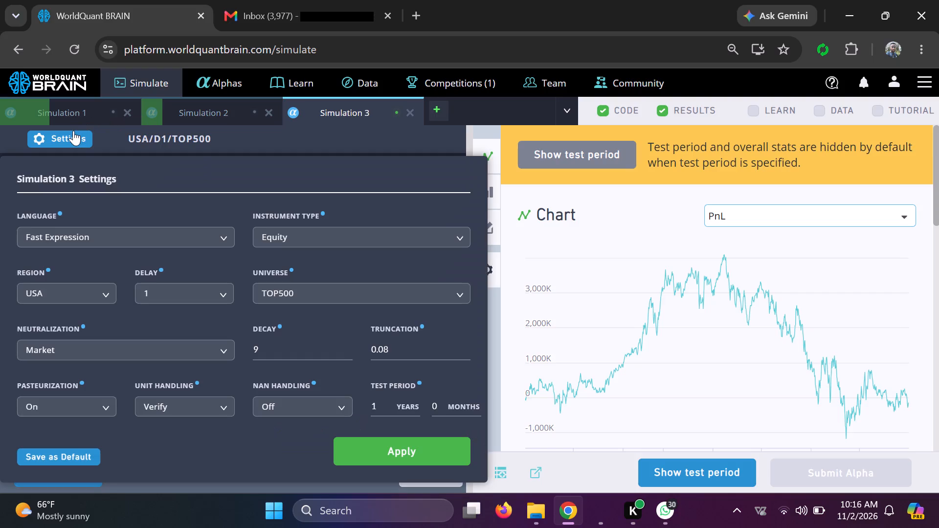
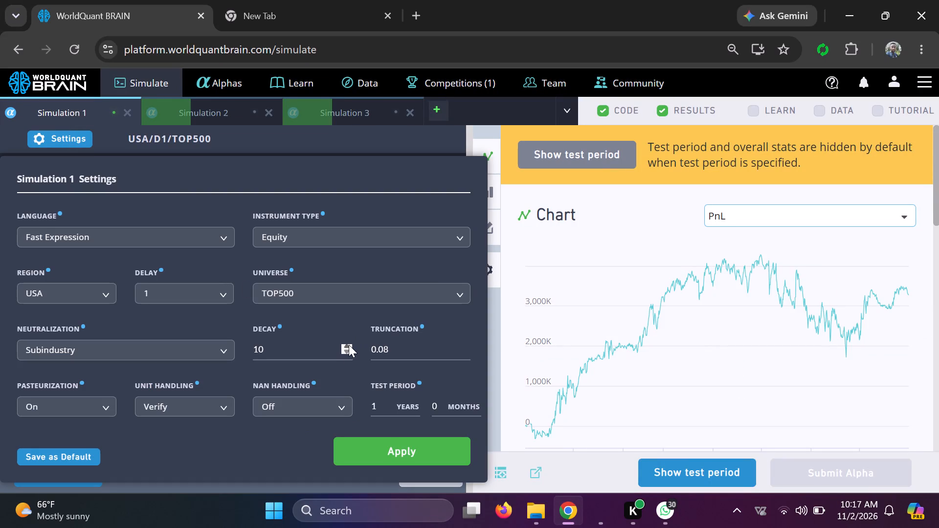
Increase the decay of Simulation 1 by one, apply the settings and rerun its simulation.
click(347, 345)
click(395, 441)
click(411, 465)
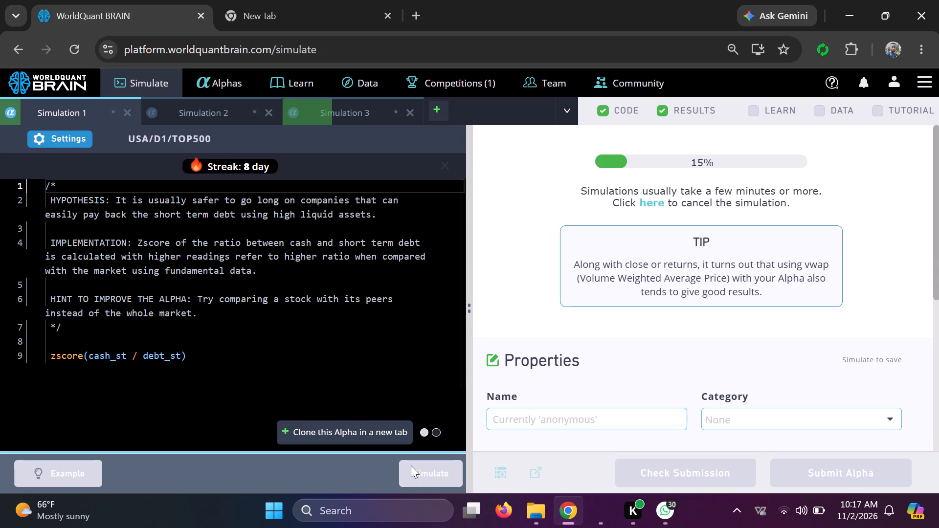
Raise the decay of Simulation 2 by one to 11, apply the settings and rerun its simulation.
click(208, 118)
click(72, 136)
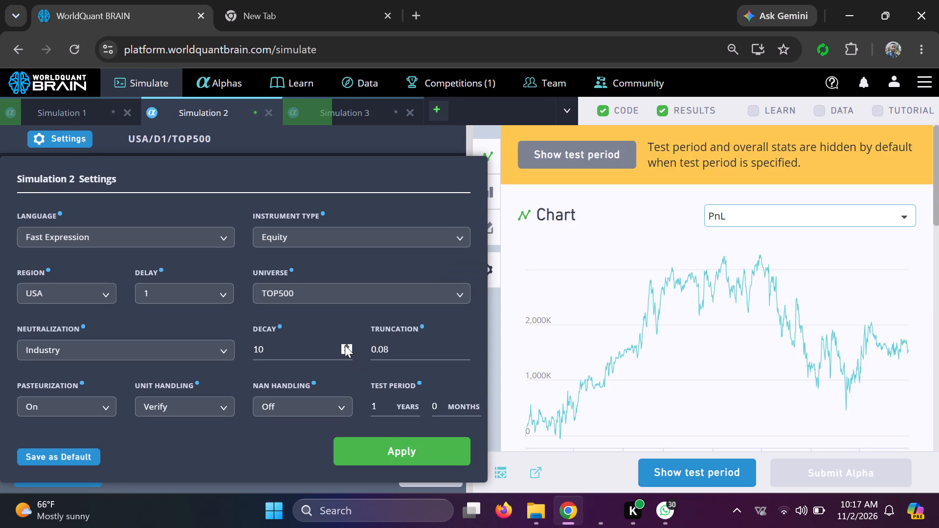
click(345, 345)
click(382, 451)
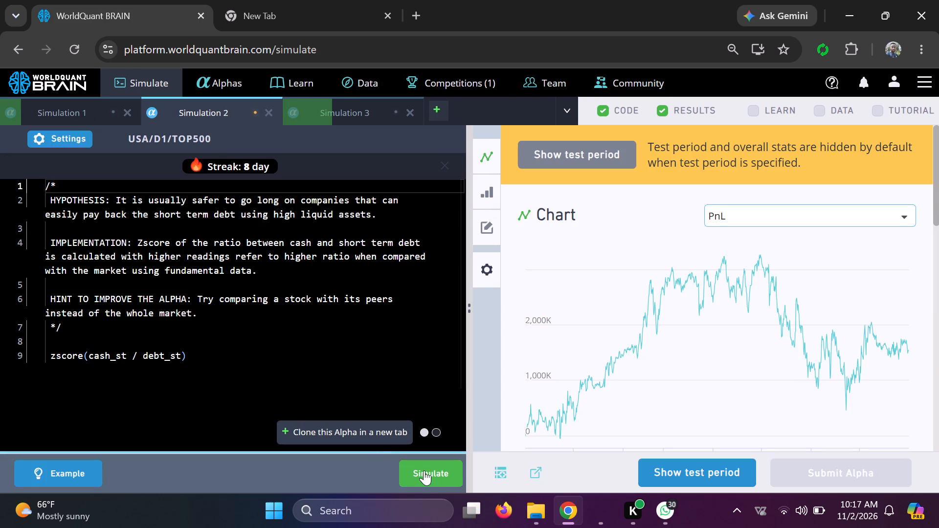
click(435, 477)
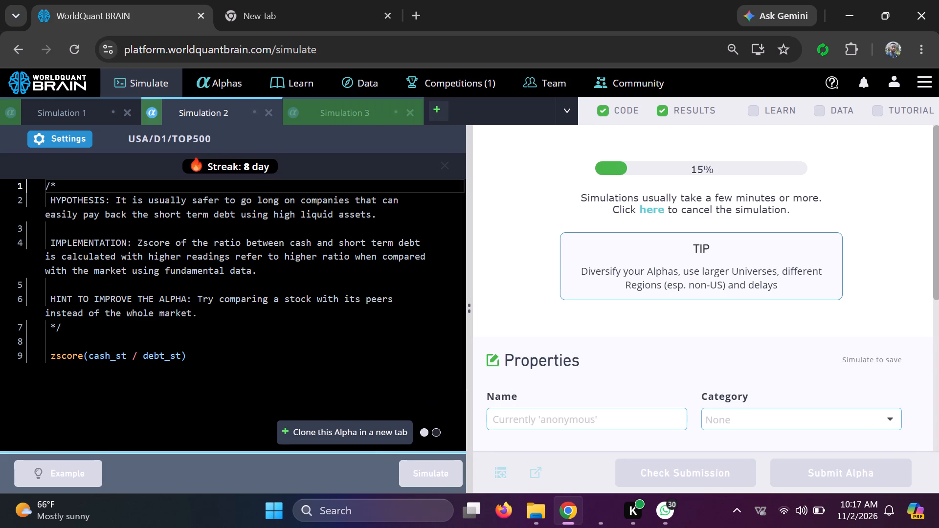
Set the decay of Simulation 3 to 11, apply the settings and rerun its simulation.
click(336, 102)
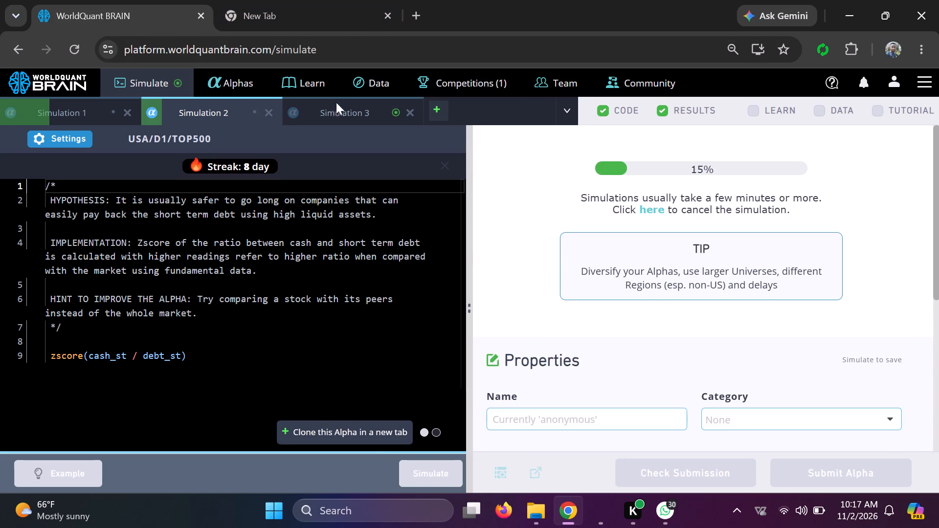
click(61, 139)
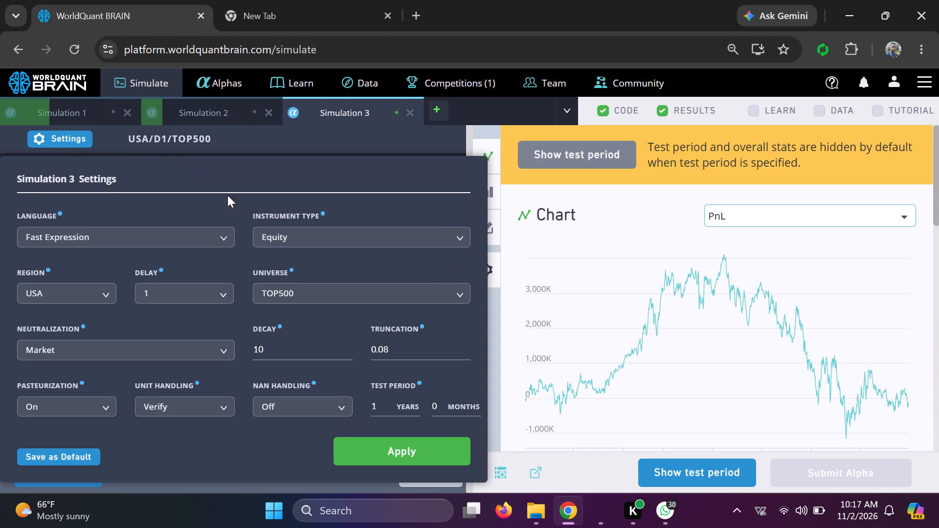
click(347, 346)
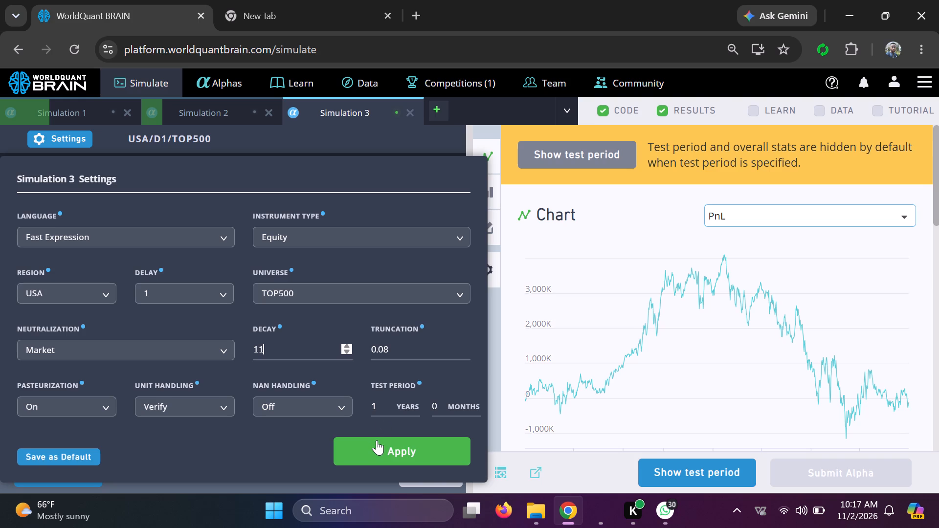
click(376, 442)
click(423, 465)
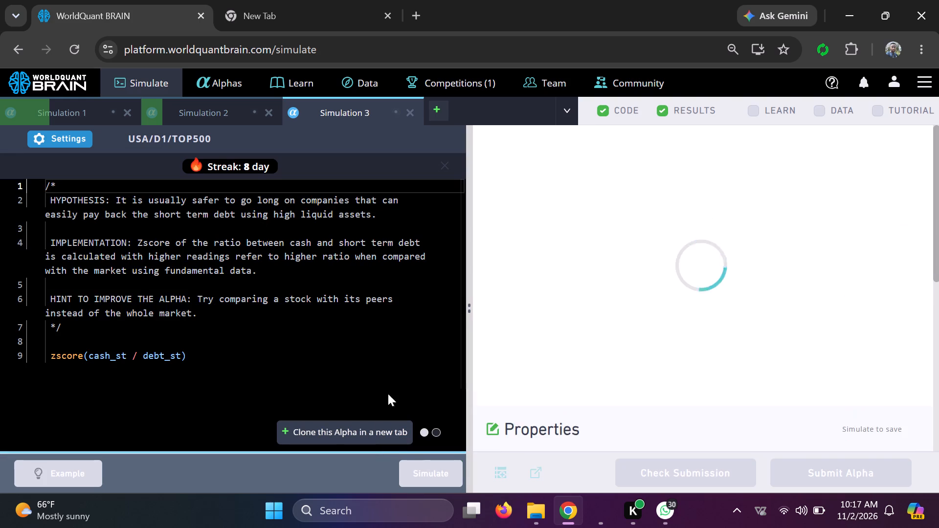
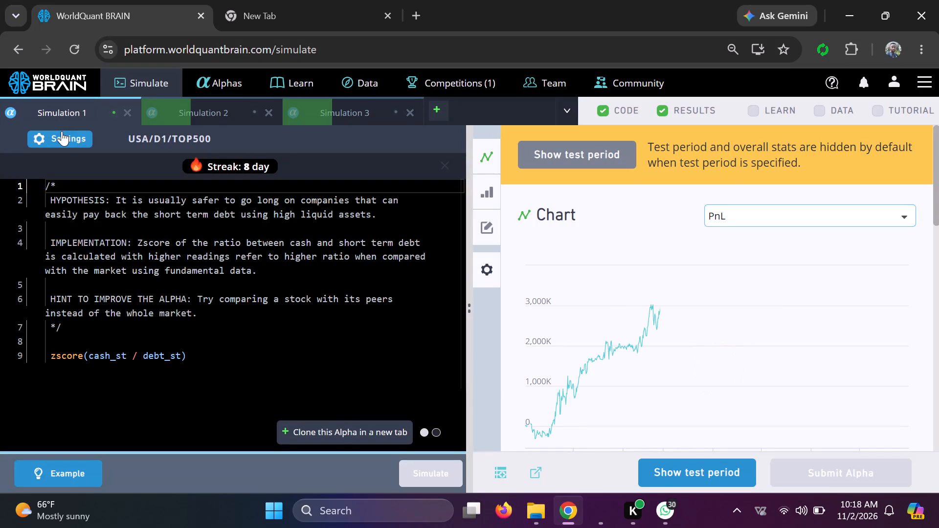
Raise the decay of Simulation 1 to 12 in its settings.
click(62, 131)
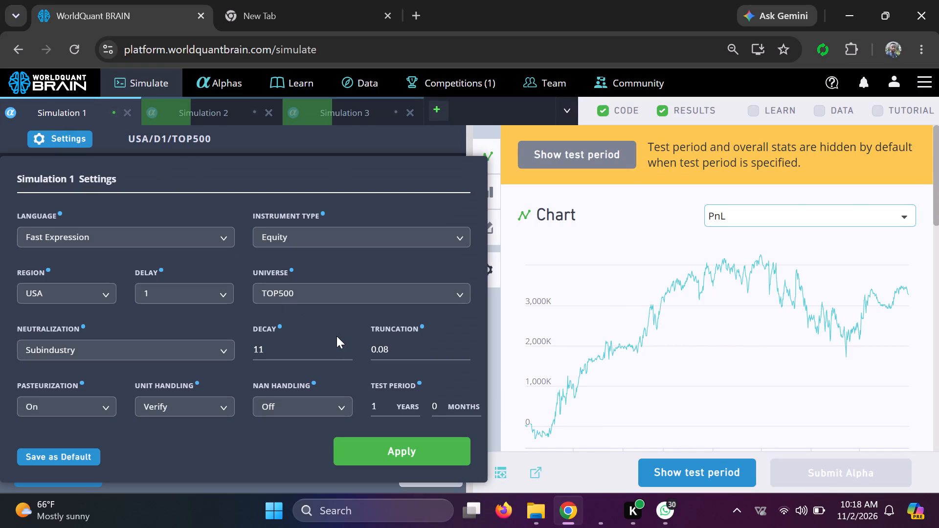
click(342, 345)
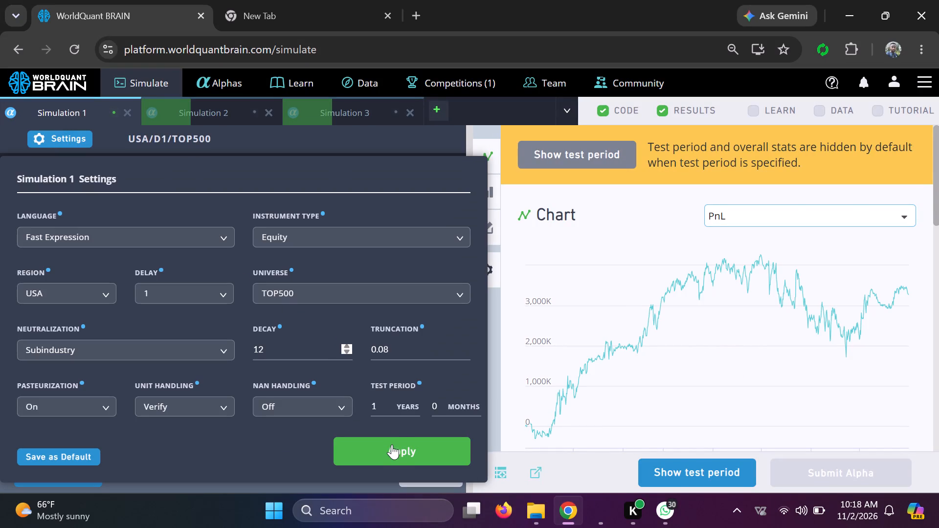
Apply the changed settings of Simulation 1 and rerun its simulation.
click(392, 448)
double_click(438, 465)
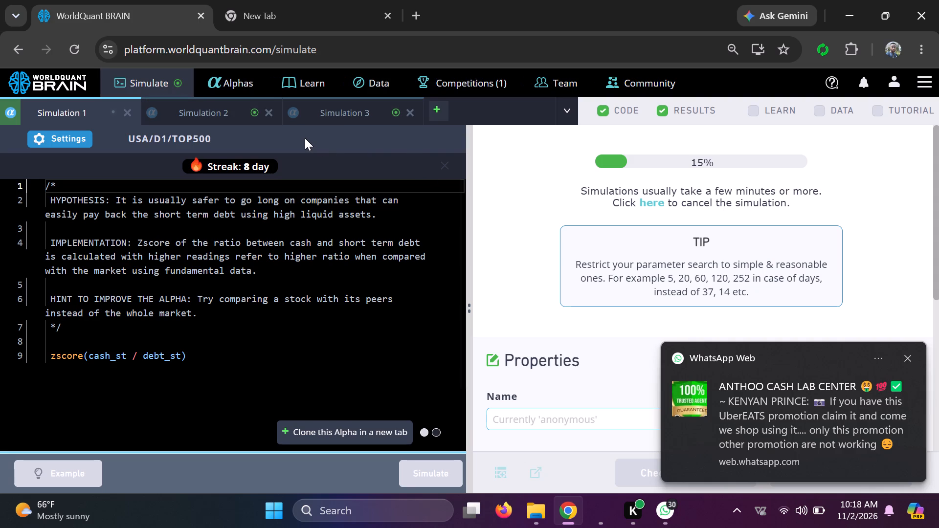
Raise the decay of Simulation 2 by one, apply the settings and rerun its simulation.
click(213, 110)
click(81, 131)
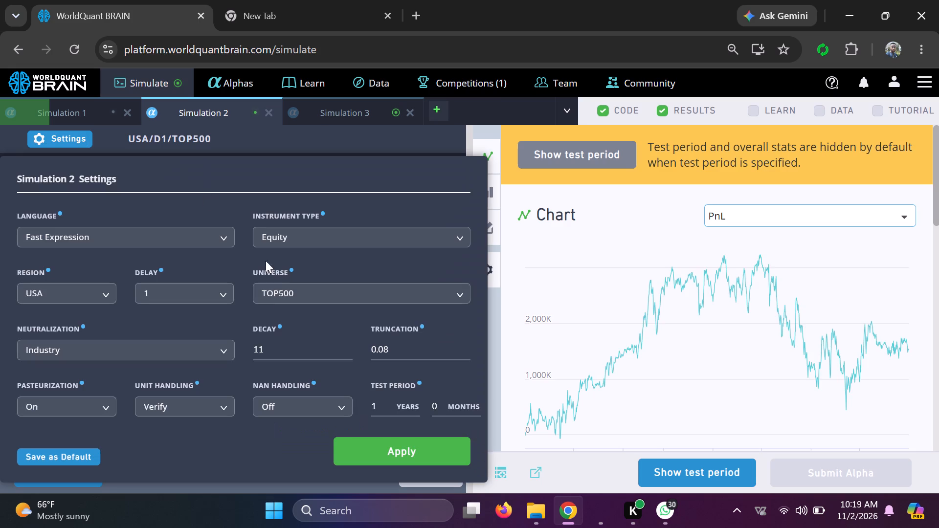
click(347, 344)
click(385, 444)
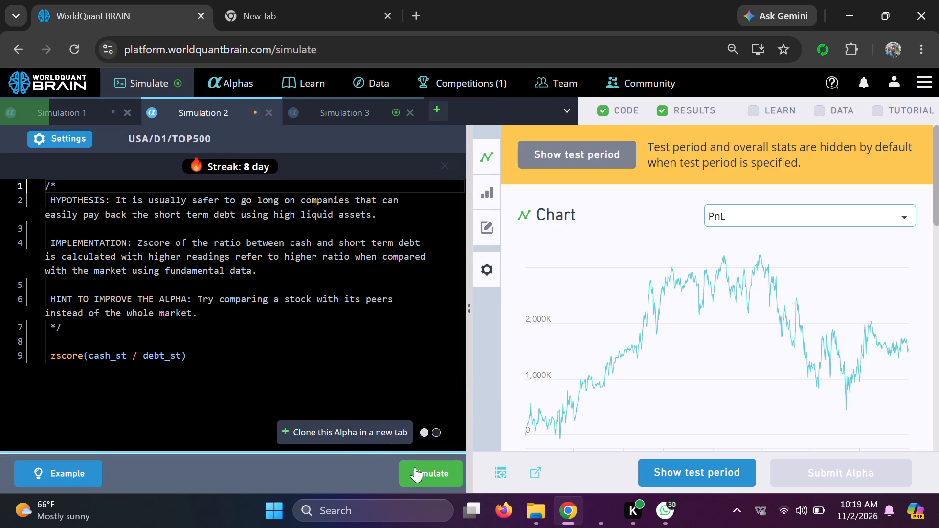
click(415, 467)
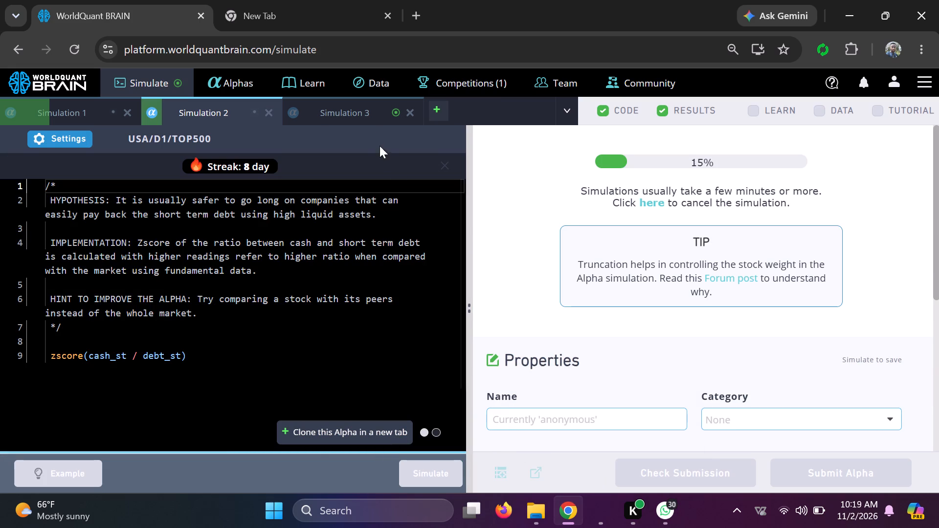
Raise the decay of Simulation 3 by one and apply the settings.
click(364, 112)
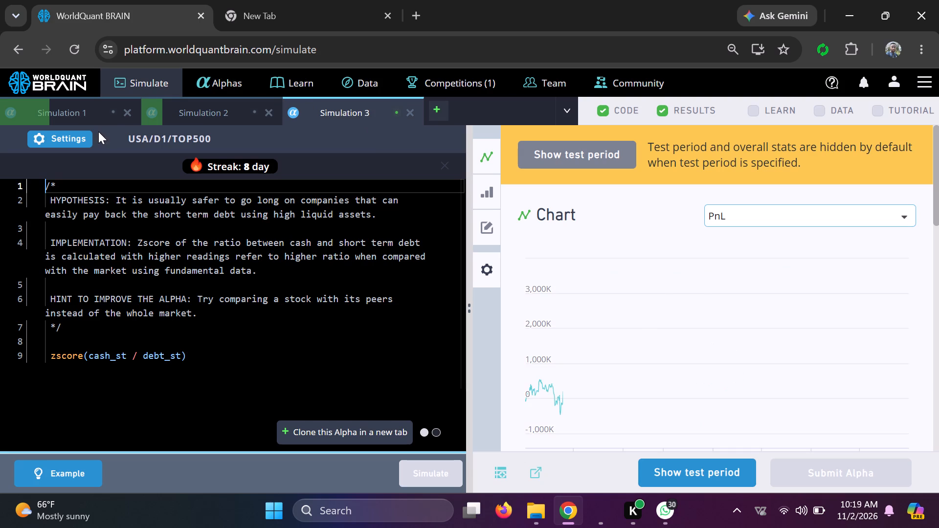
click(50, 144)
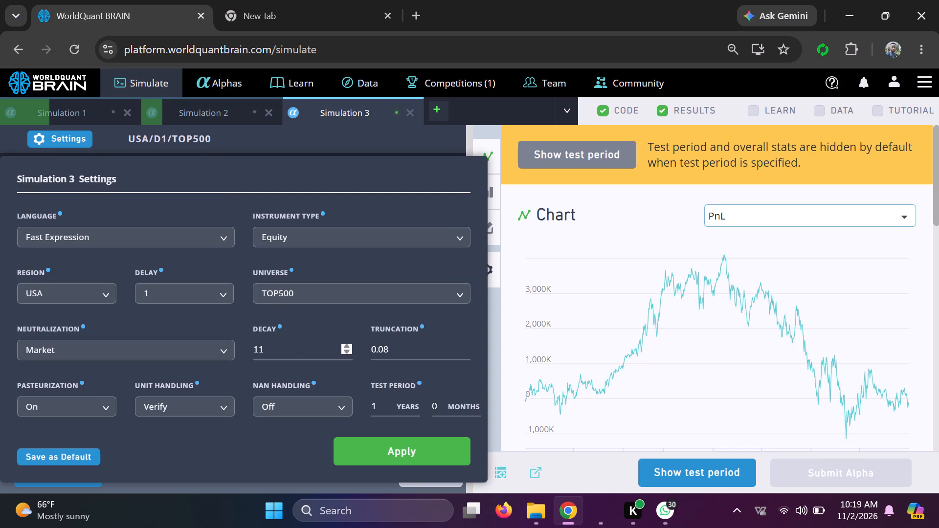
click(344, 345)
click(365, 441)
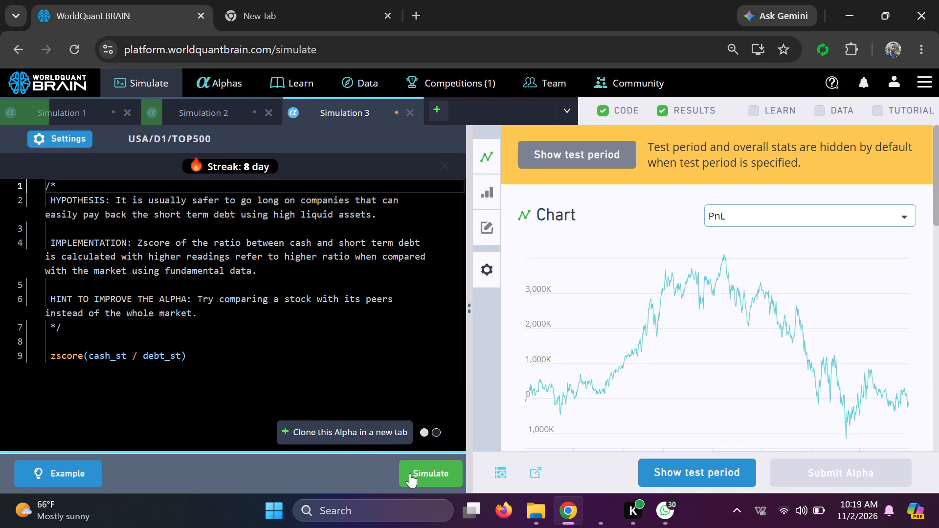
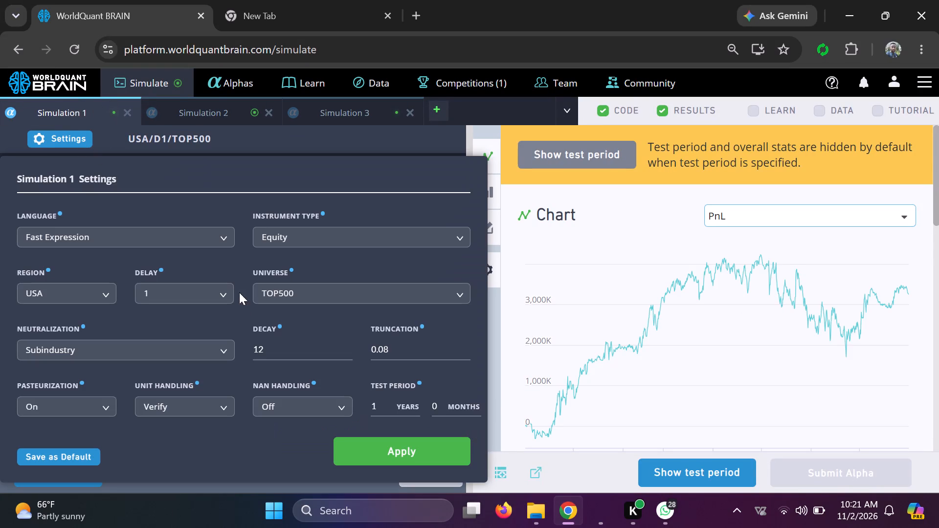
Set Simulation 1's decay to 13, apply the settings and run the simulation with Subindustry neutralization.
click(346, 346)
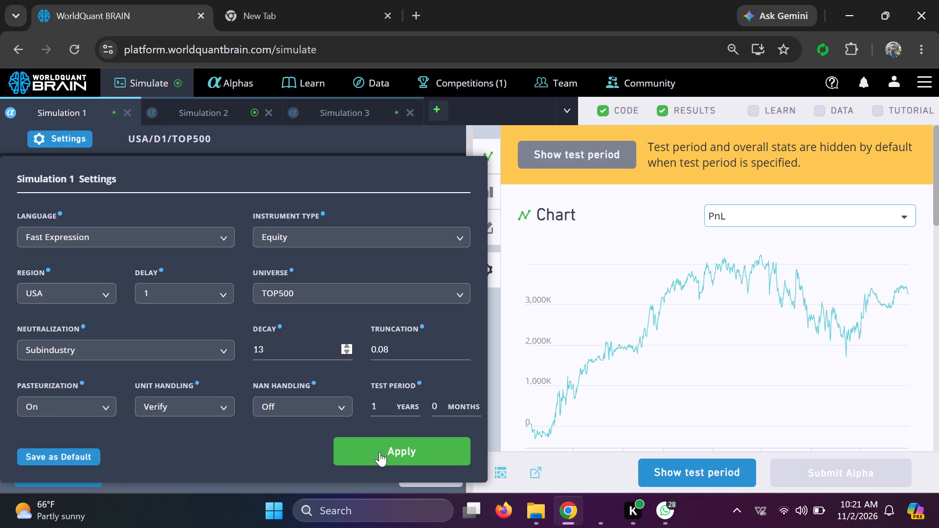
click(380, 452)
click(419, 471)
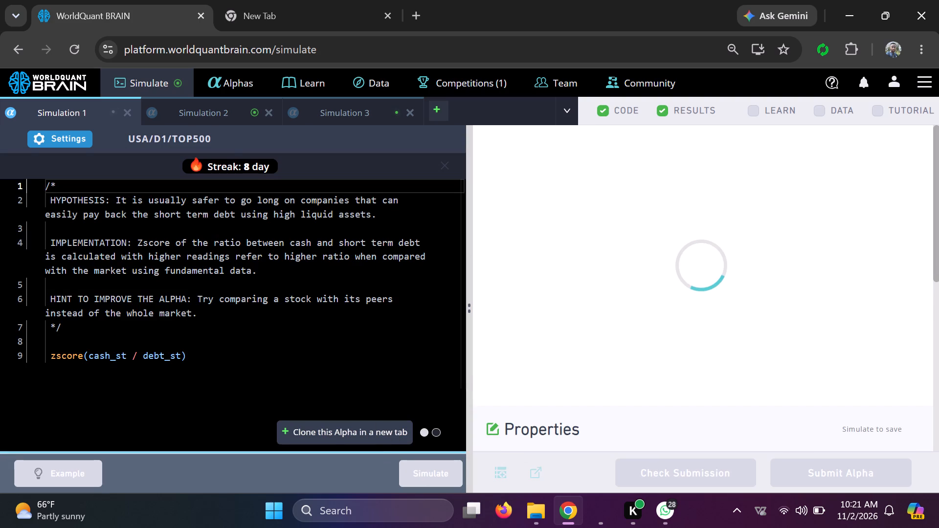
Set Simulation 2's decay to 13, apply the settings and run the simulation with Industry neutralization.
click(198, 112)
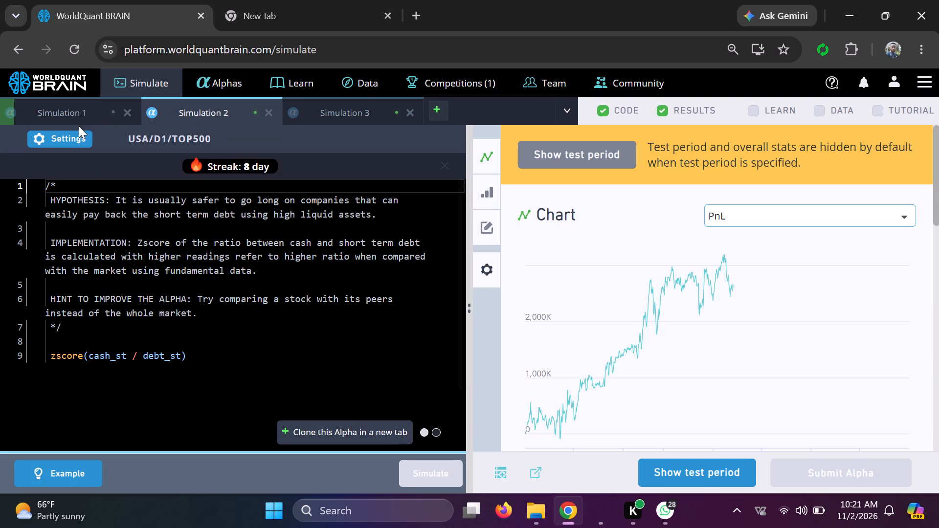
click(73, 138)
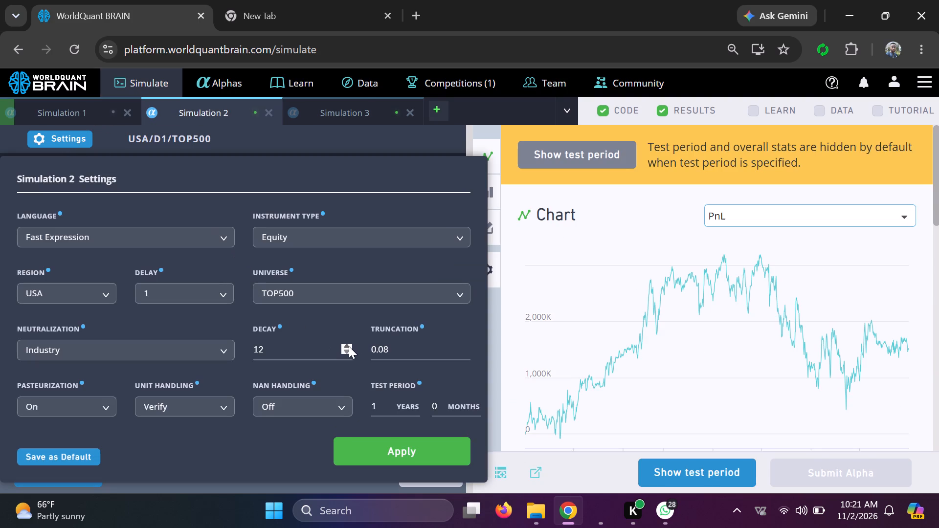
click(349, 346)
click(417, 442)
click(427, 466)
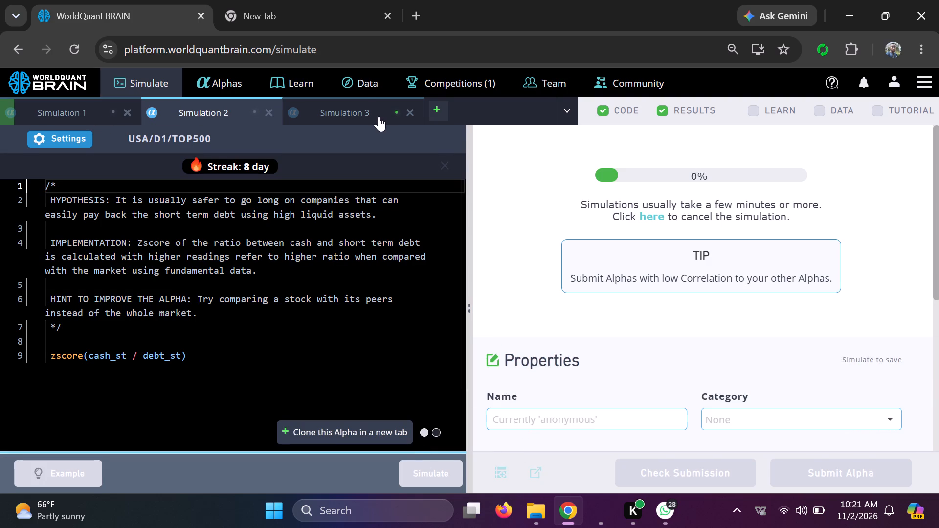
Set Simulation 3's decay to 13, apply the settings and run the simulation with Market neutralization.
click(364, 111)
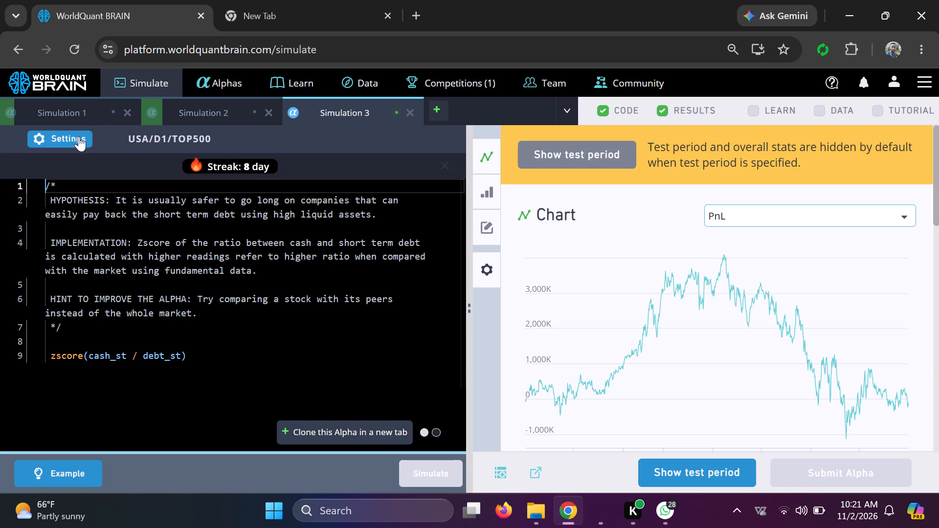
click(79, 136)
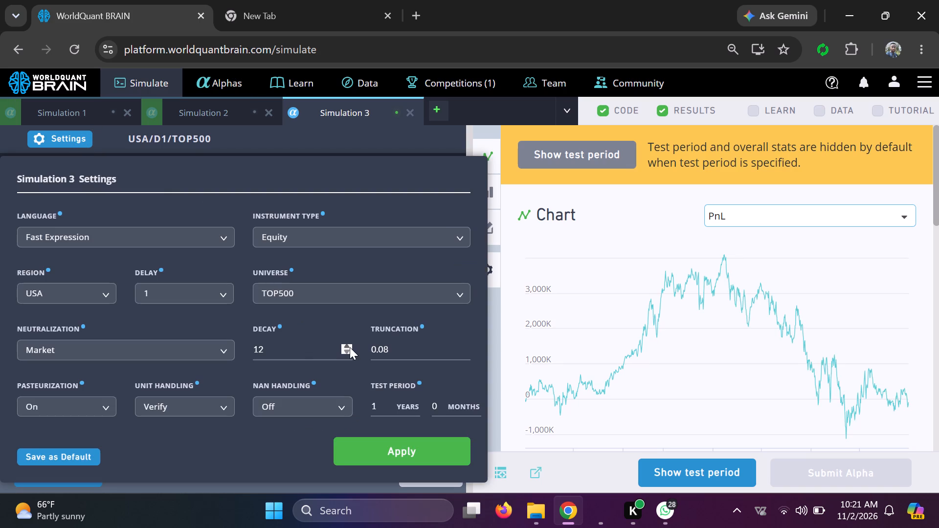
click(350, 347)
click(412, 454)
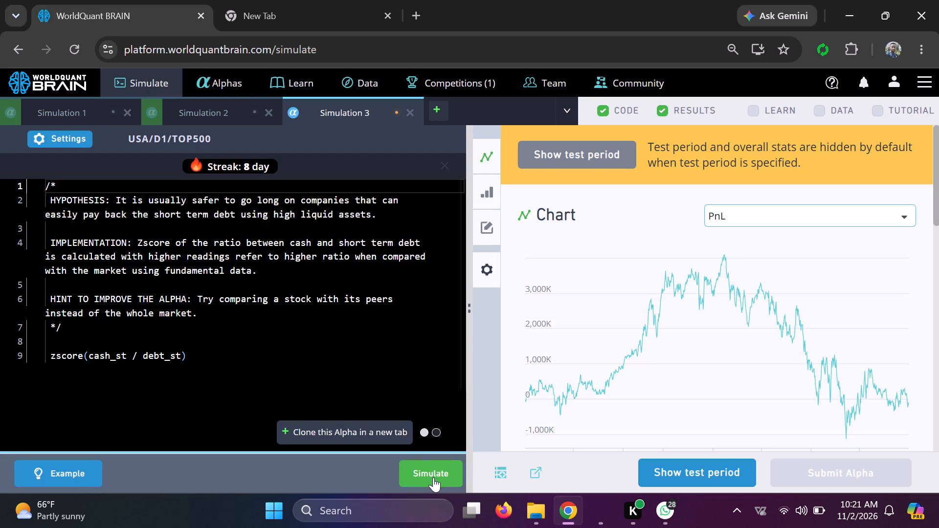
click(434, 480)
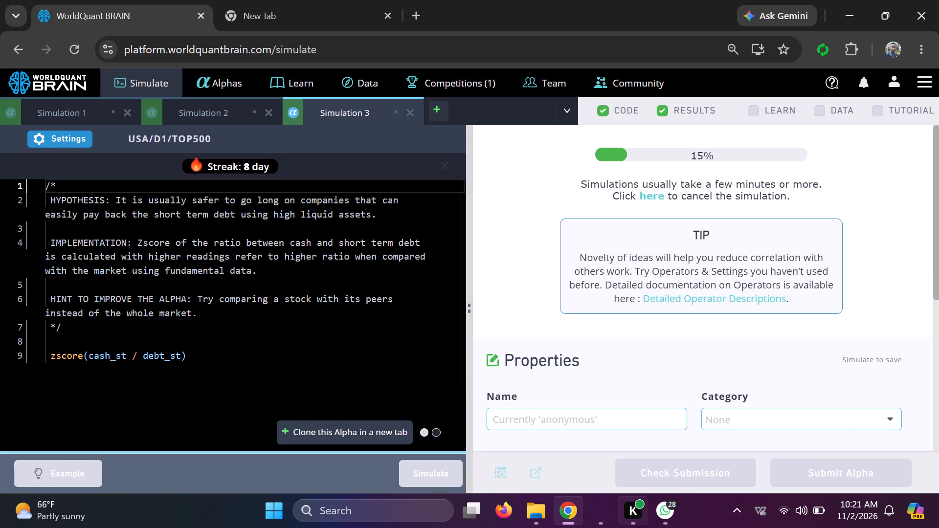
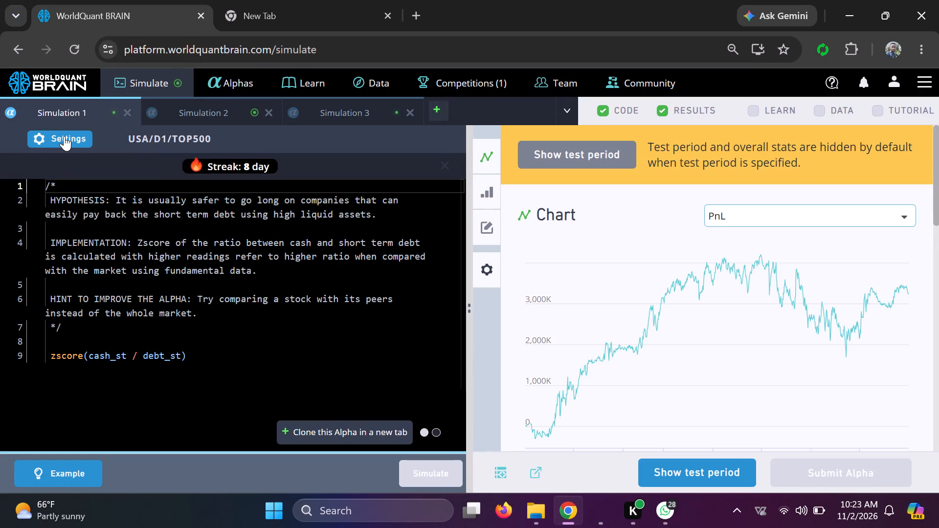
Raise Simulation 1's decay by one, apply the settings and run the simulation with Subindustry neutralization.
click(64, 136)
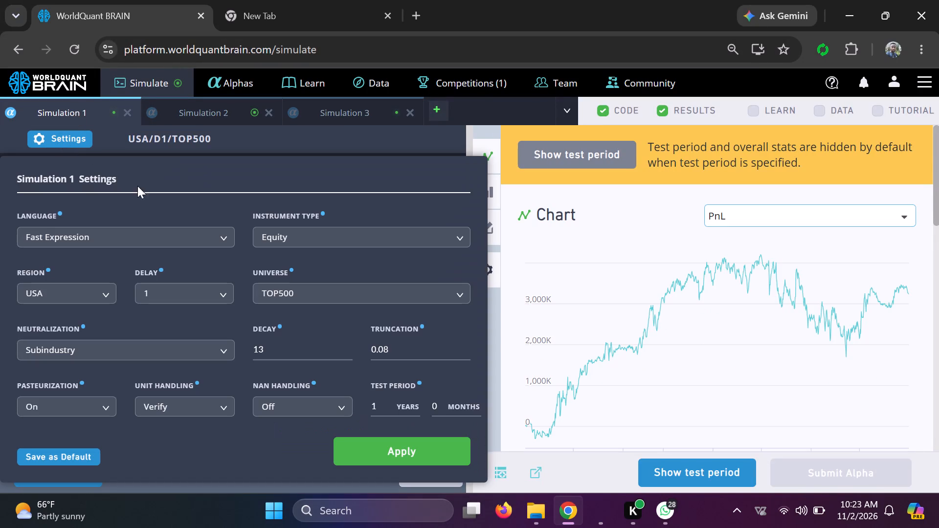
click(346, 346)
click(390, 445)
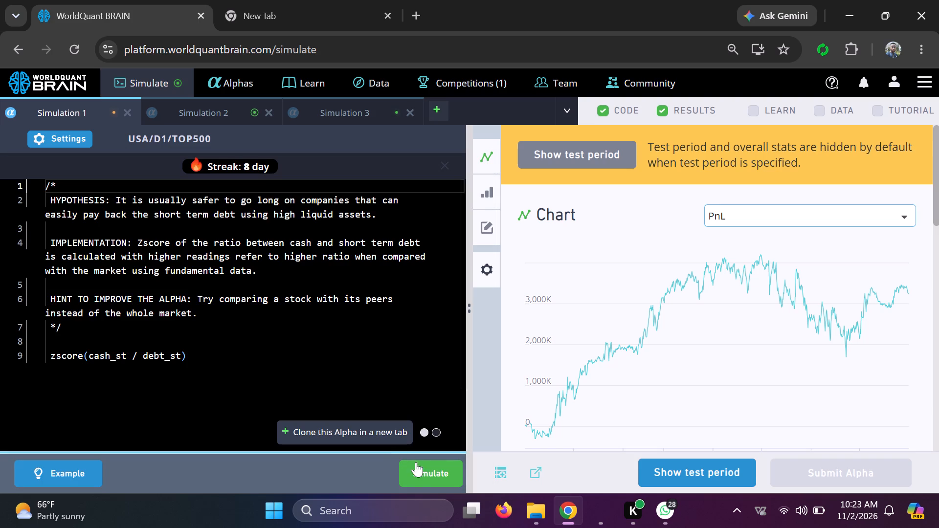
click(421, 474)
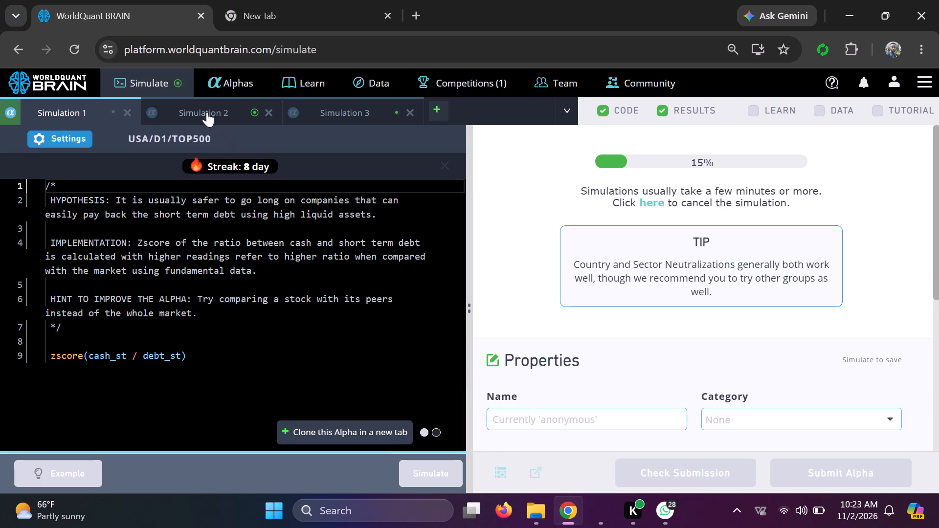
Raise Simulation 2's decay by one, apply the settings and run the simulation with Industry neutralization.
click(207, 112)
click(54, 134)
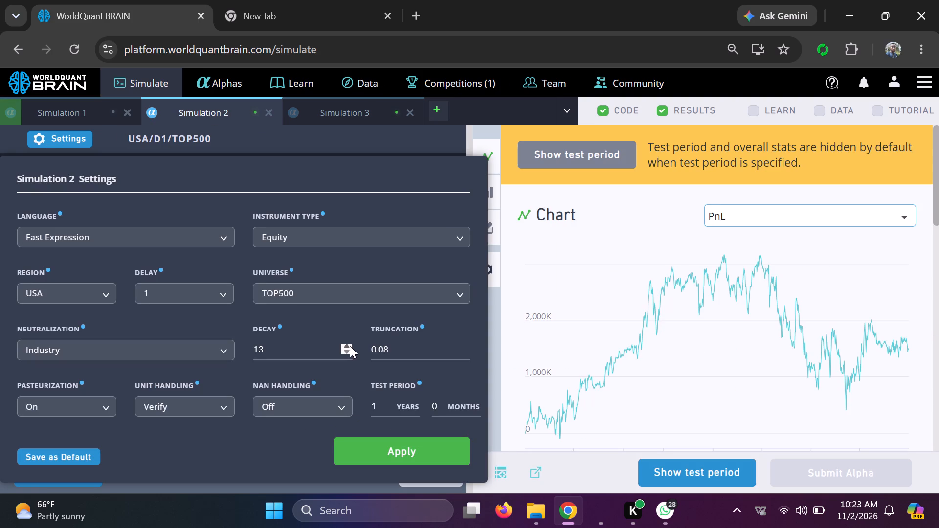
click(350, 346)
click(396, 452)
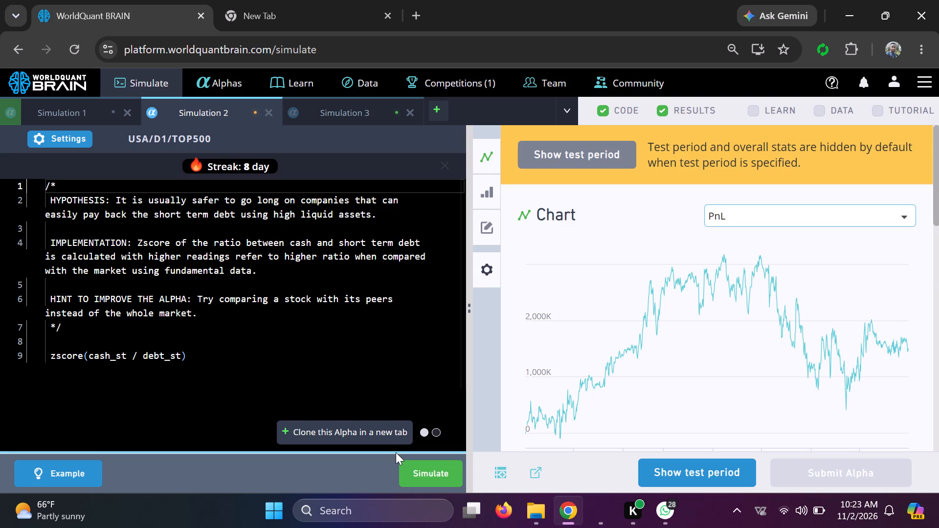
click(416, 471)
Raise Simulation 3's decay by one, apply the settings and run the simulation with Market neutralization.
click(359, 121)
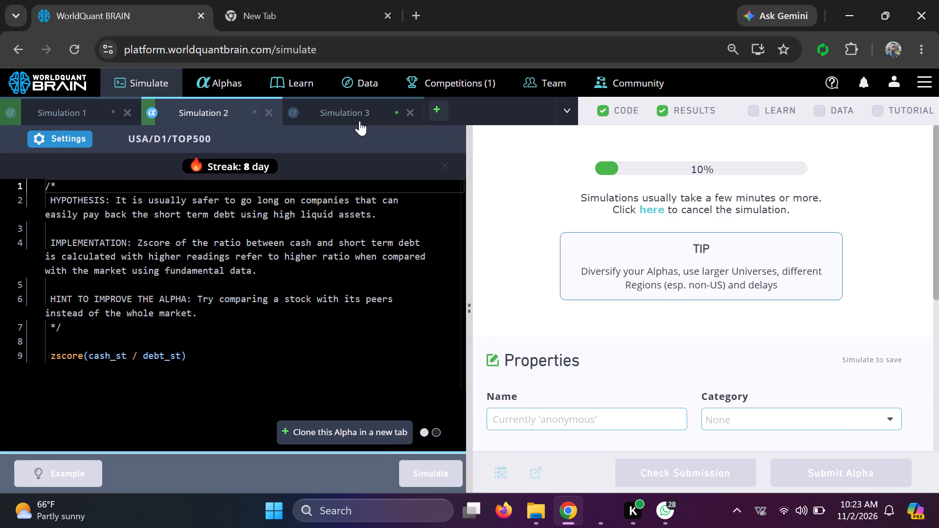
click(48, 138)
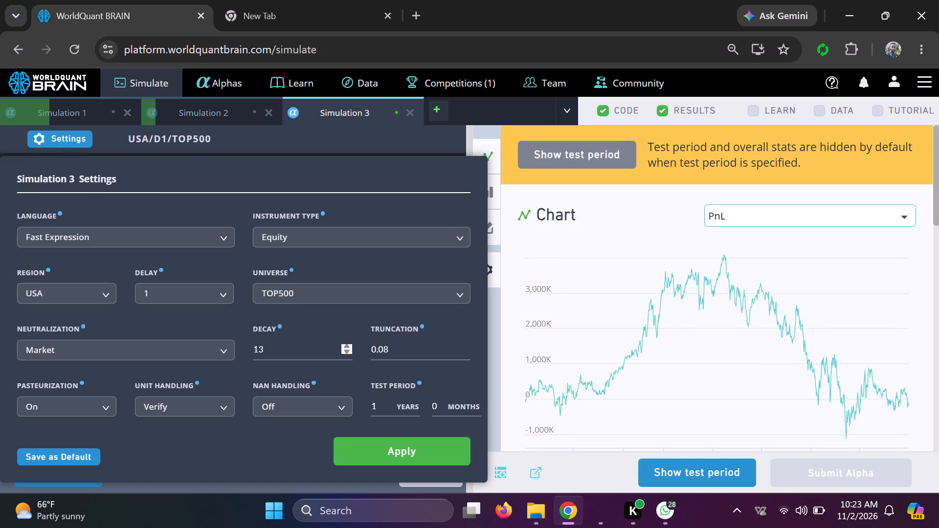
click(348, 345)
click(434, 449)
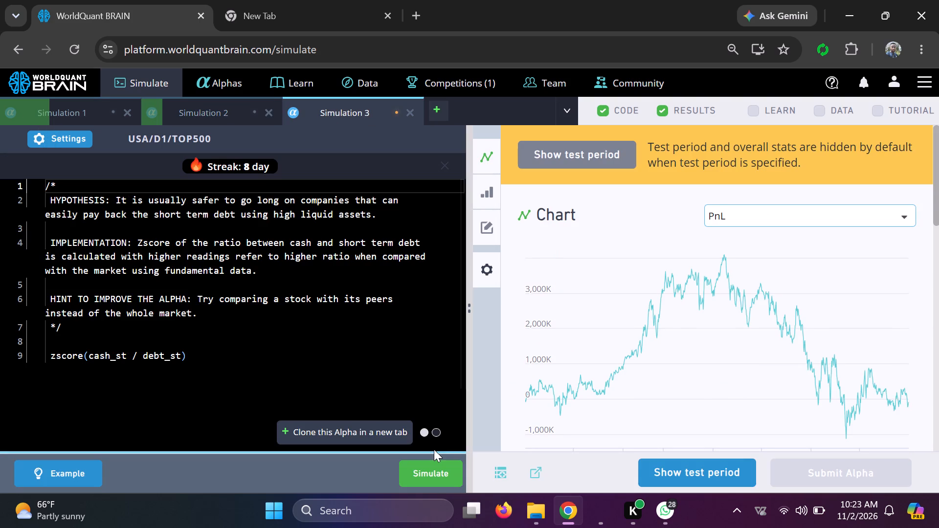
click(426, 469)
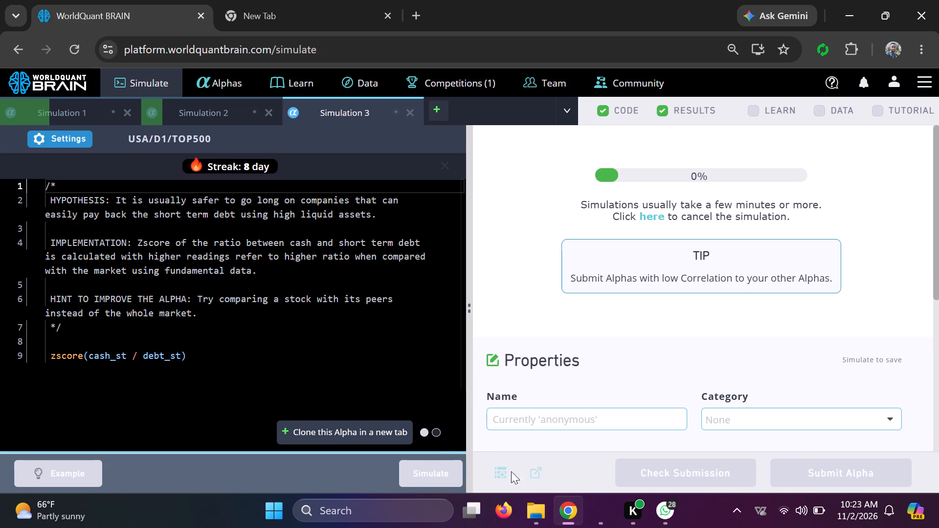
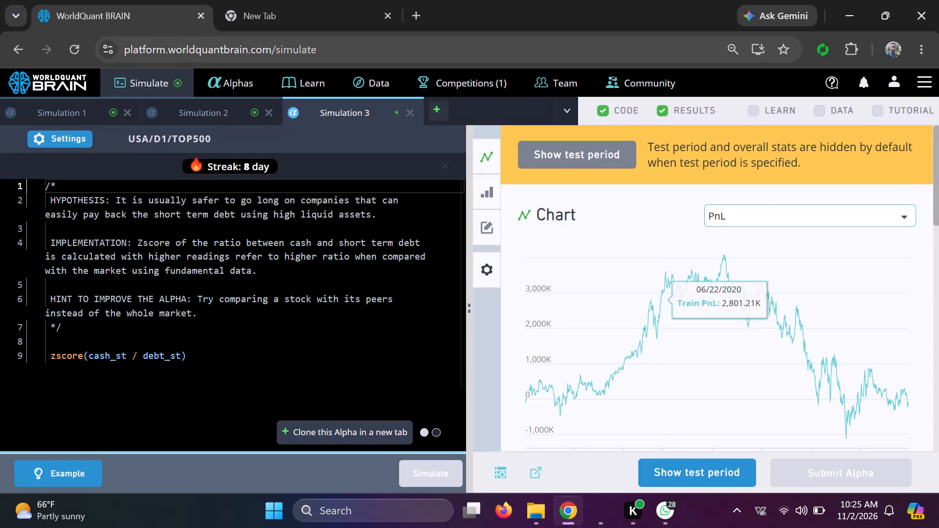
Set Simulation 1's decay to 15, apply the settings and run the simulation with Subindustry neutralization.
click(58, 100)
click(70, 135)
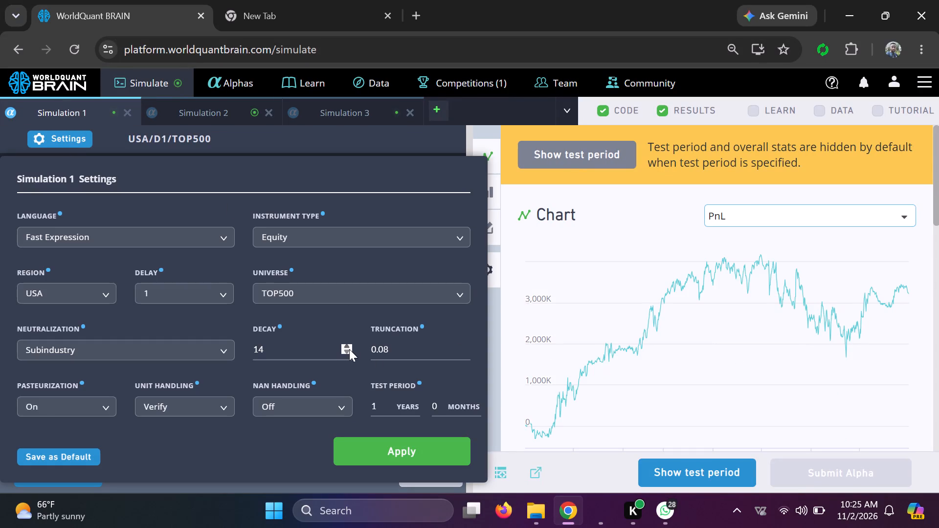
click(349, 347)
click(367, 449)
click(429, 466)
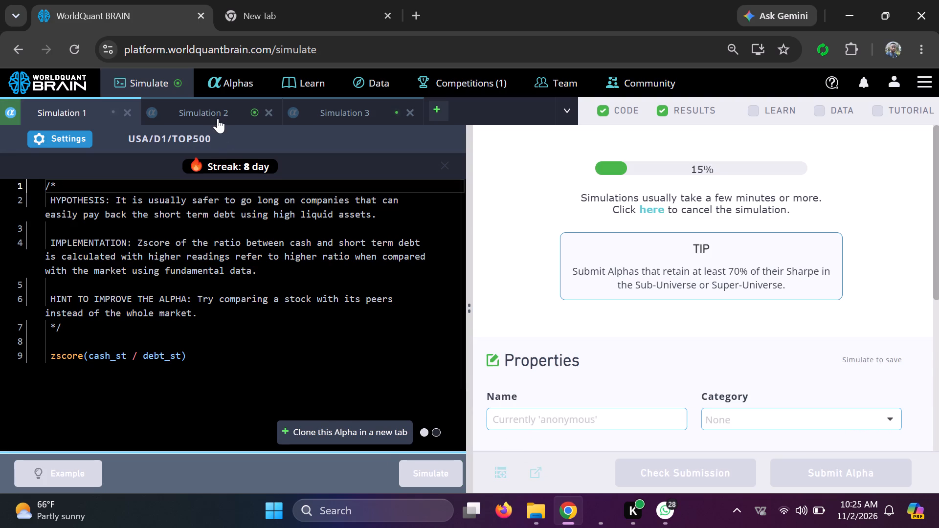
Set Simulation 2's decay to 15, apply the settings and run the simulation with Industry neutralization.
click(214, 106)
click(82, 133)
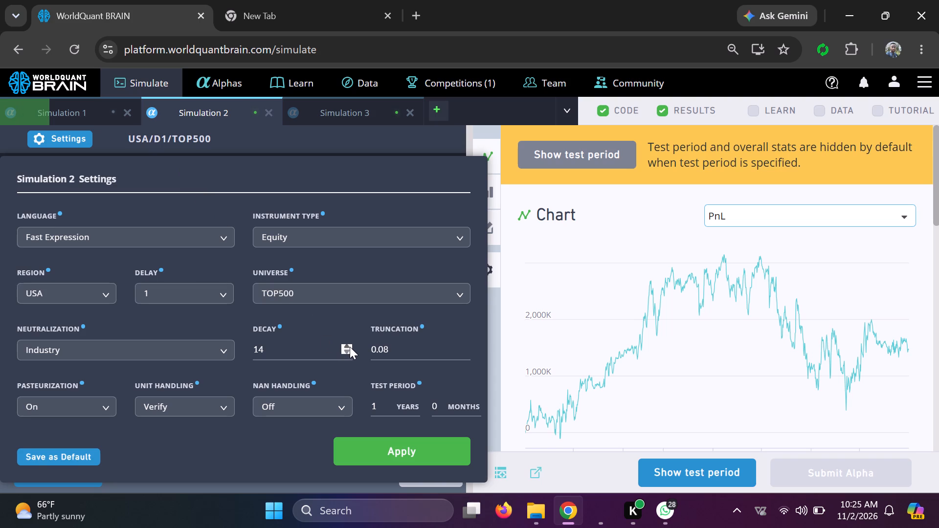
click(350, 347)
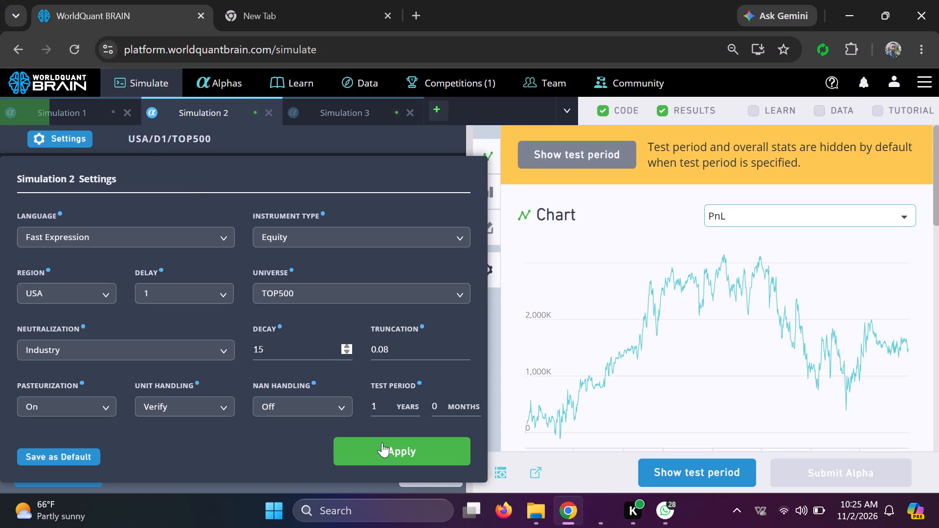
click(382, 442)
click(411, 472)
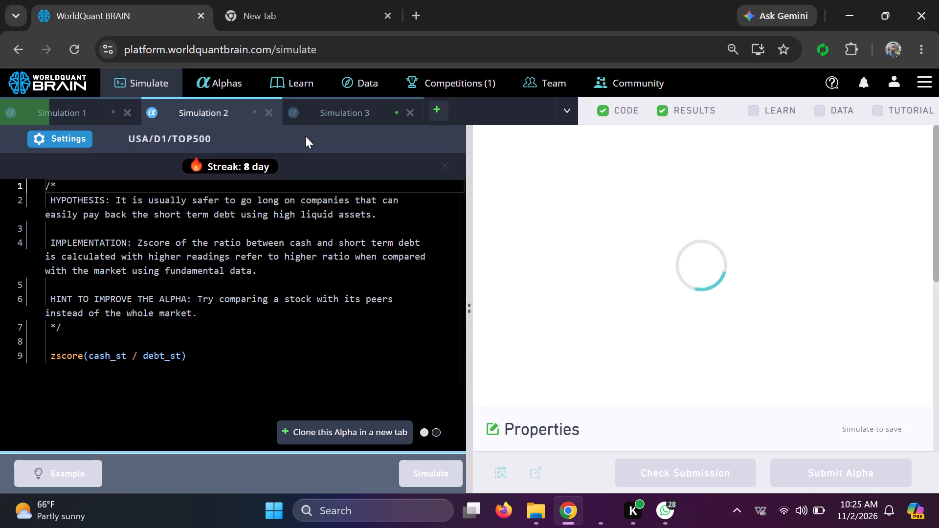
Set Simulation 3's decay to 15 and apply the settings, keeping Market neutralization.
click(334, 109)
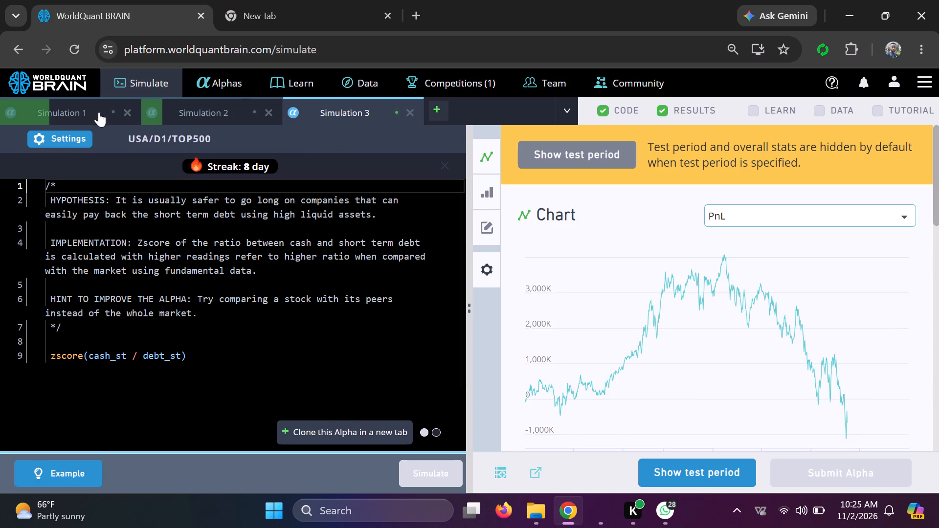
click(77, 134)
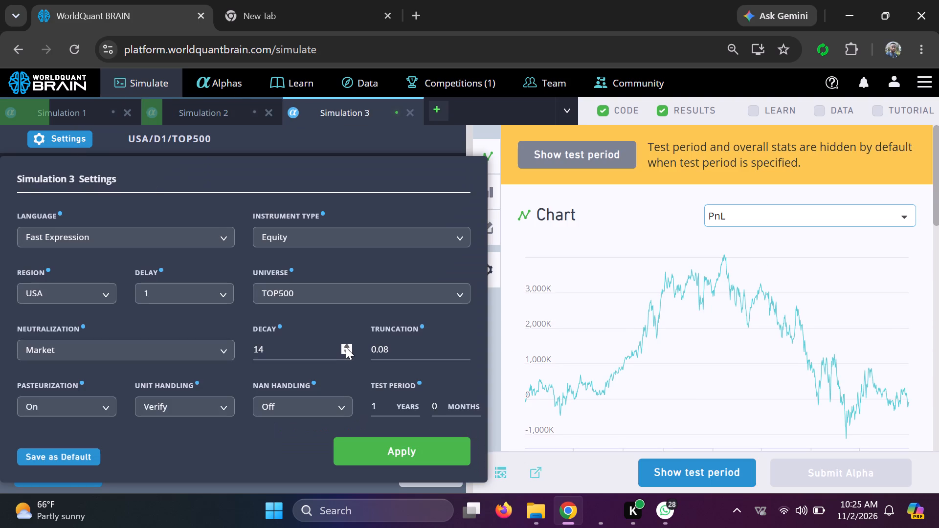
click(347, 347)
click(410, 459)
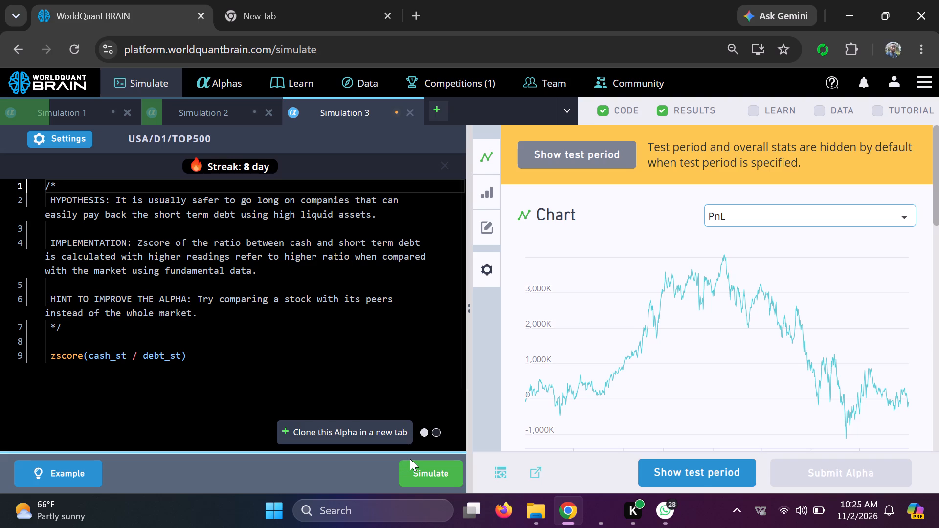
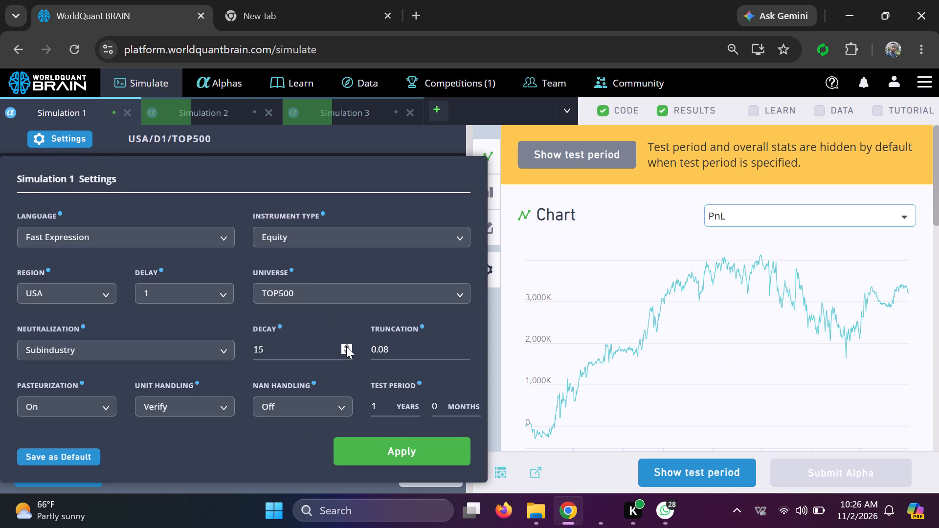
Set Simulation 1's decay to 16, apply the settings and run the simulation with Subindustry neutralization.
click(346, 346)
click(390, 440)
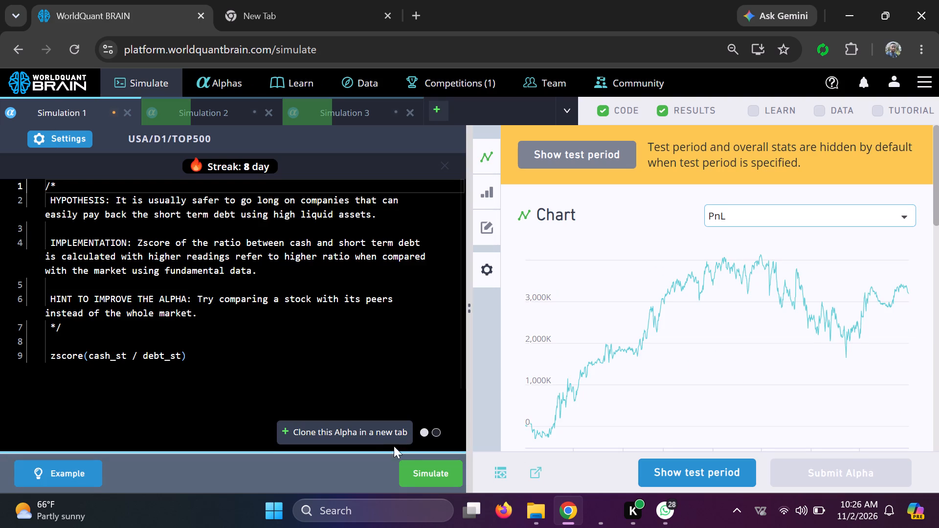
click(419, 470)
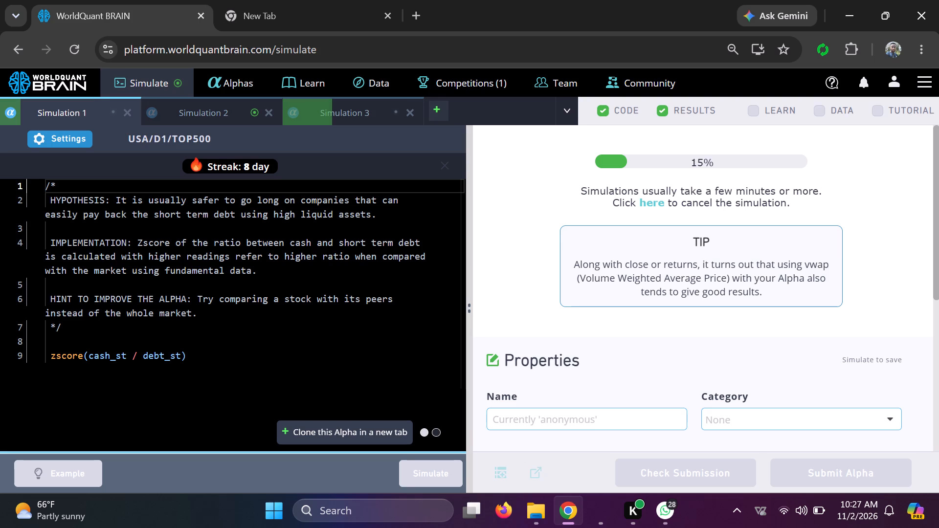
Set Simulation 2's decay to 16, apply the settings and run the simulation with Industry neutralization.
click(239, 114)
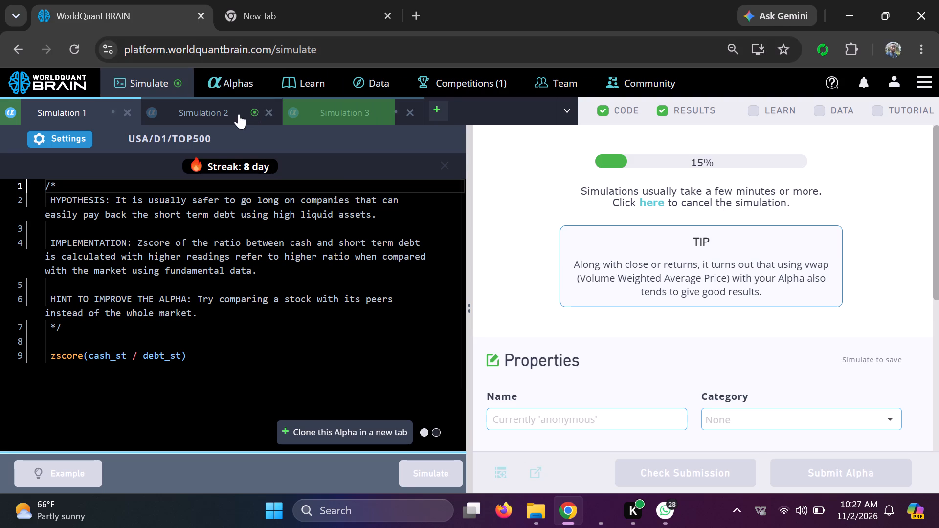
click(73, 137)
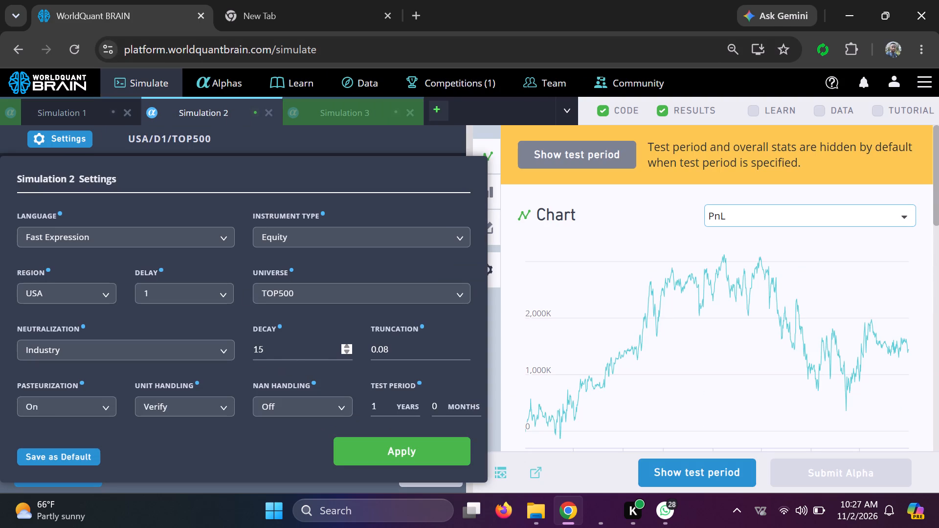
click(346, 348)
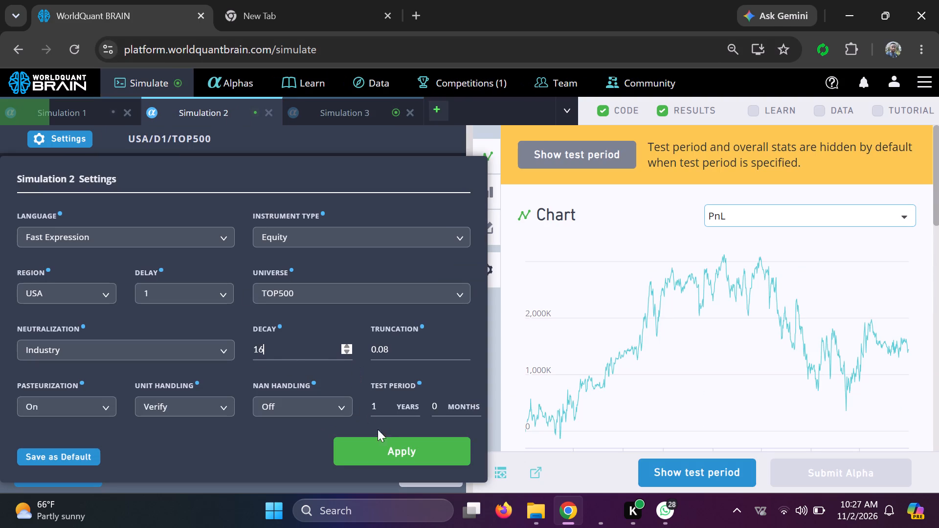
click(385, 446)
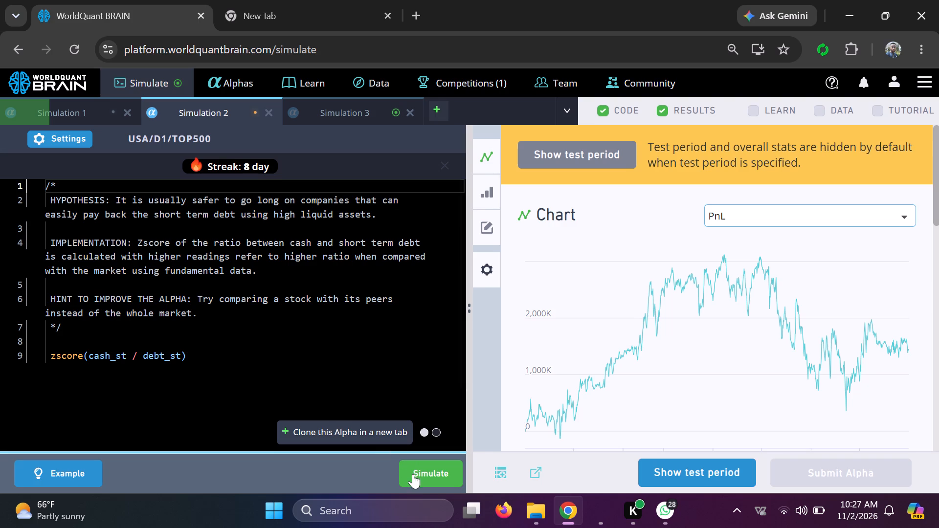
click(413, 474)
Set Simulation 3's decay to 16, apply the settings and run the simulation with Market neutralization.
click(352, 114)
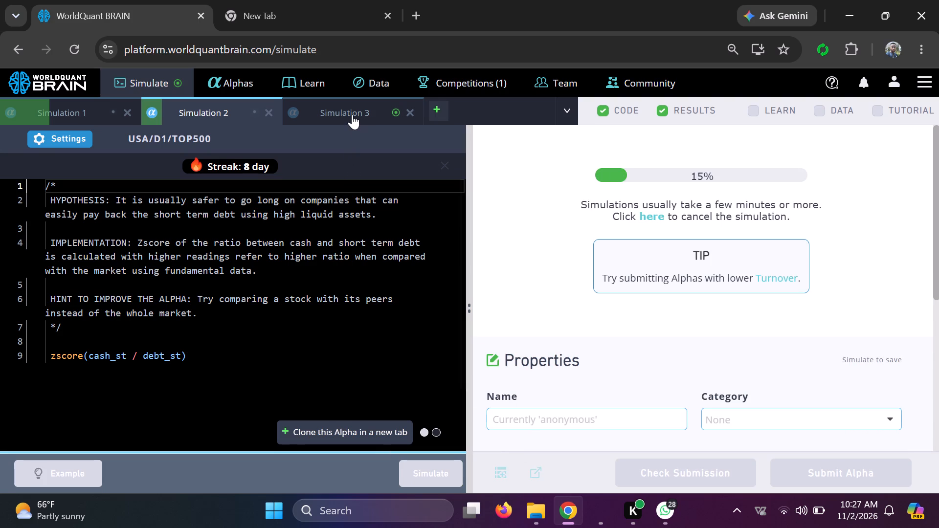
click(68, 133)
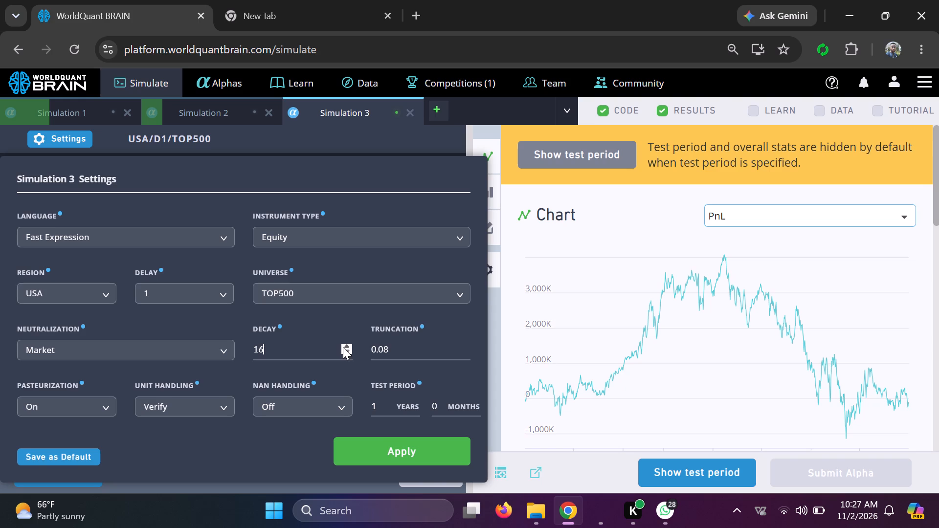
click(343, 347)
click(353, 451)
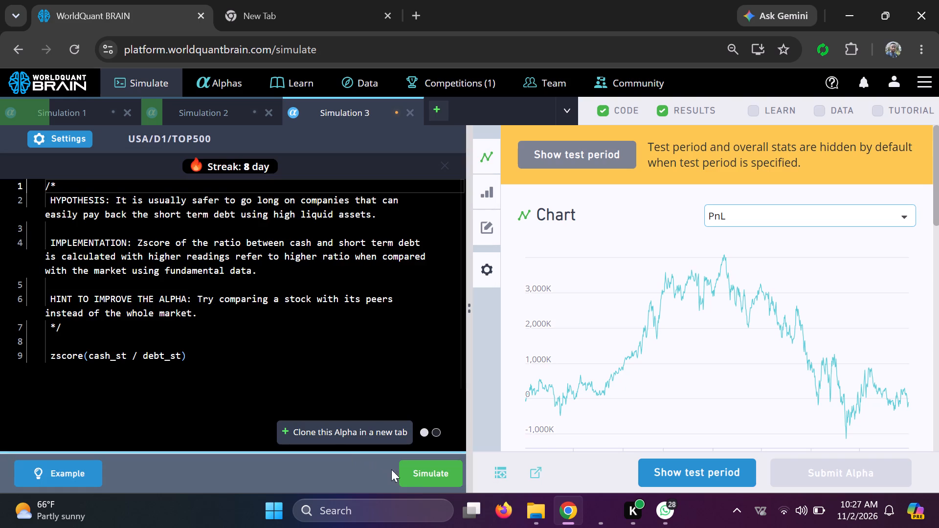
click(420, 479)
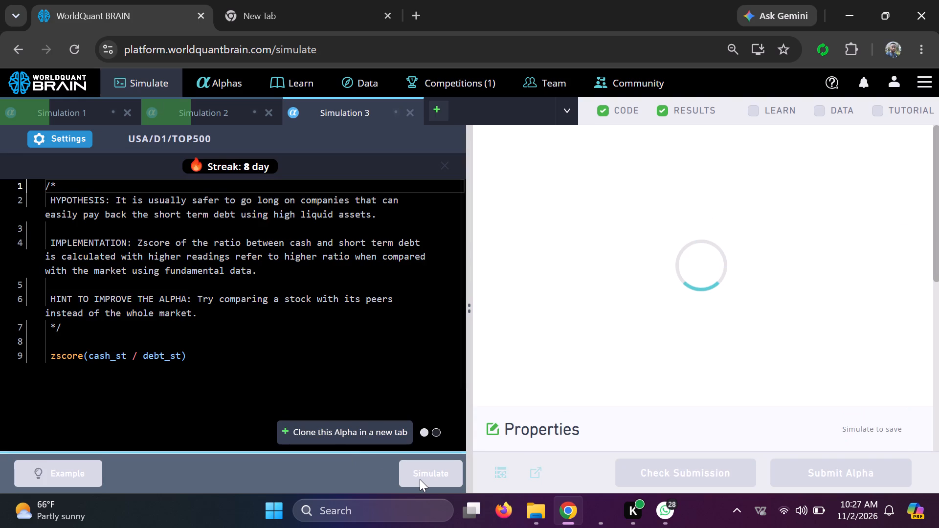
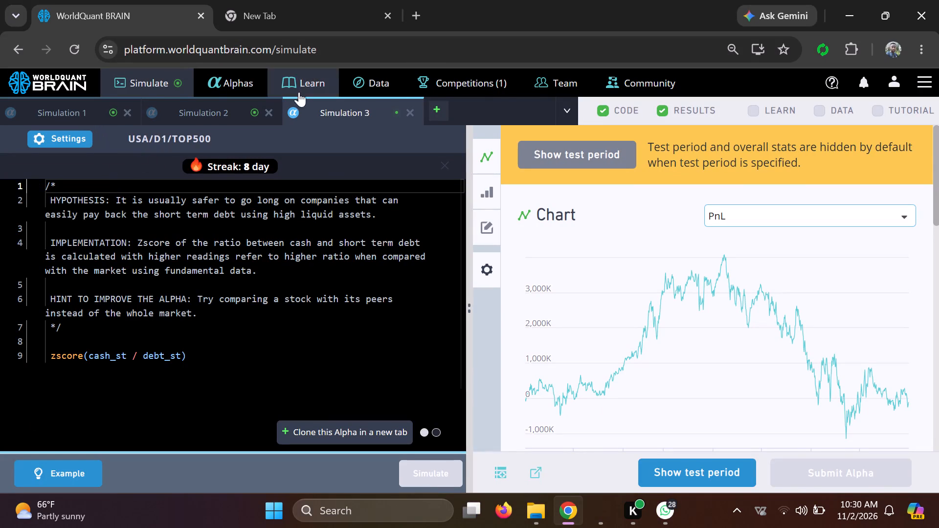
Close all three open simulations, Simulation 1, Simulation 2 and Simulation 3, leaving the simulation workspace empty.
click(129, 115)
click(129, 115)
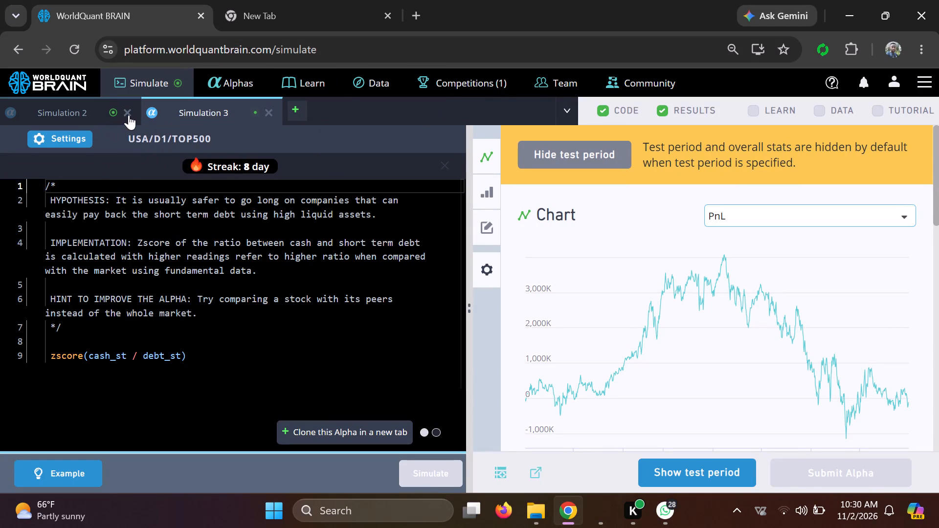
click(129, 115)
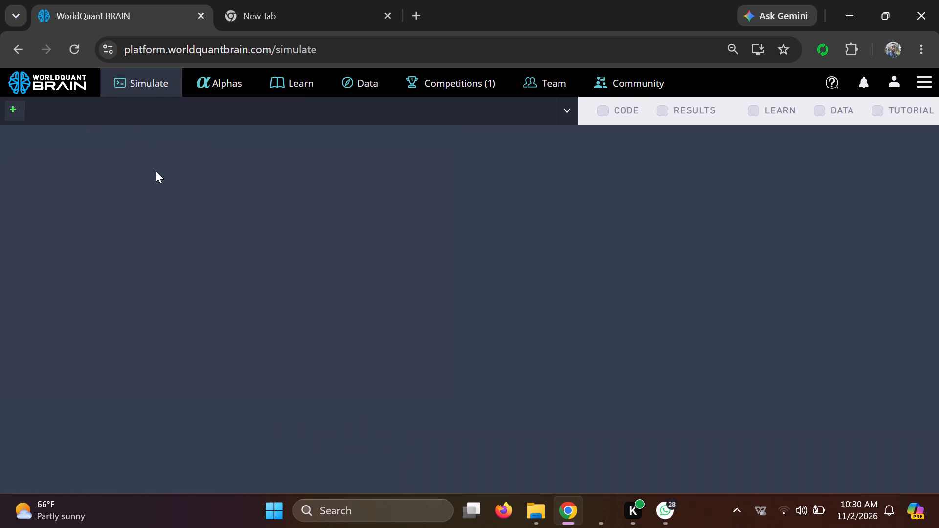
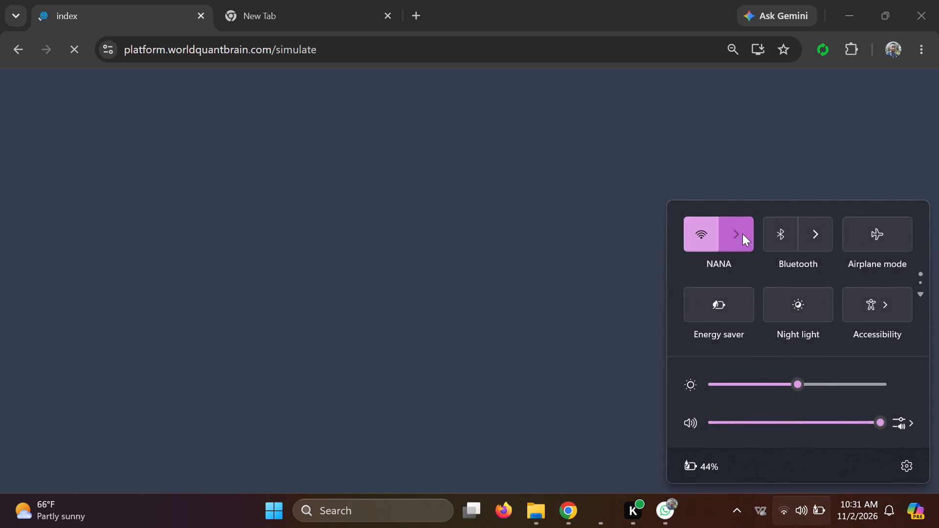
Check the computer's Wi-Fi connection status and the list of available networks while the simulate page is loading.
click(344, 237)
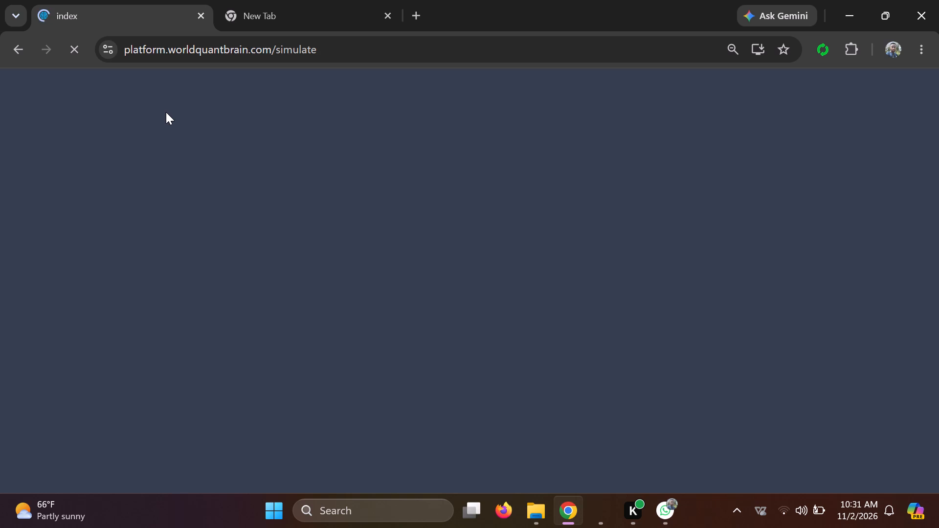
click(782, 515)
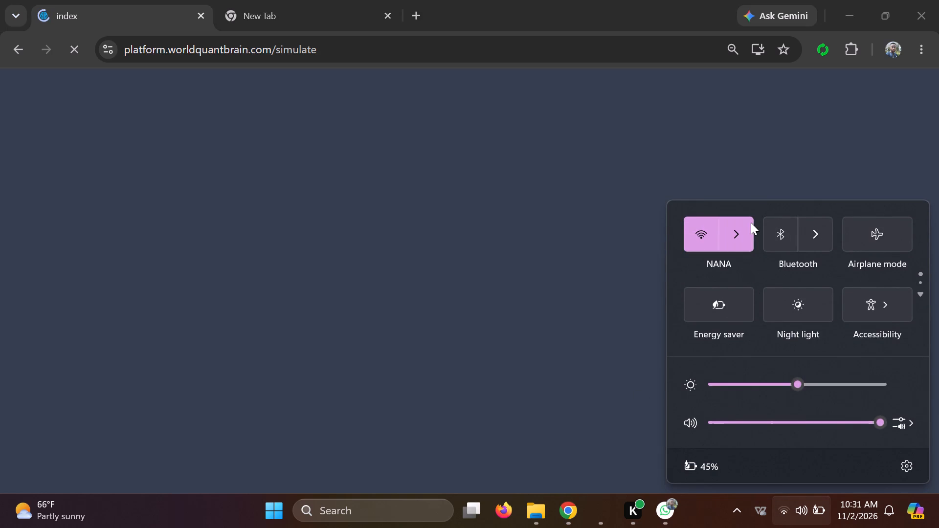
drag(751, 222, 738, 231)
click(738, 231)
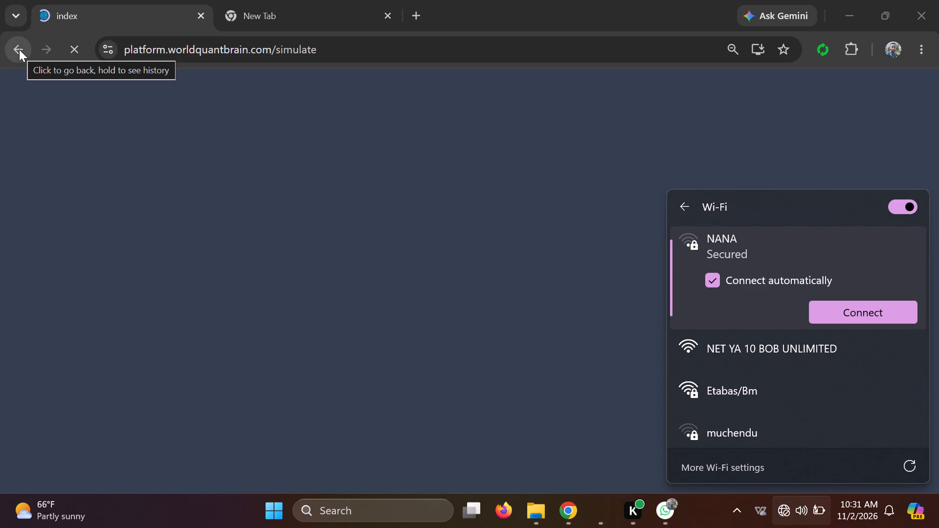
click(233, 332)
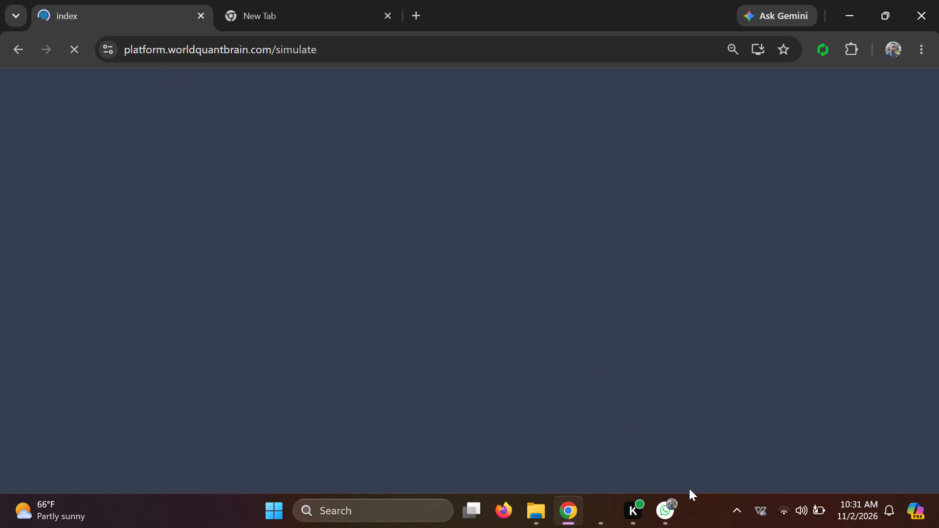
click(782, 516)
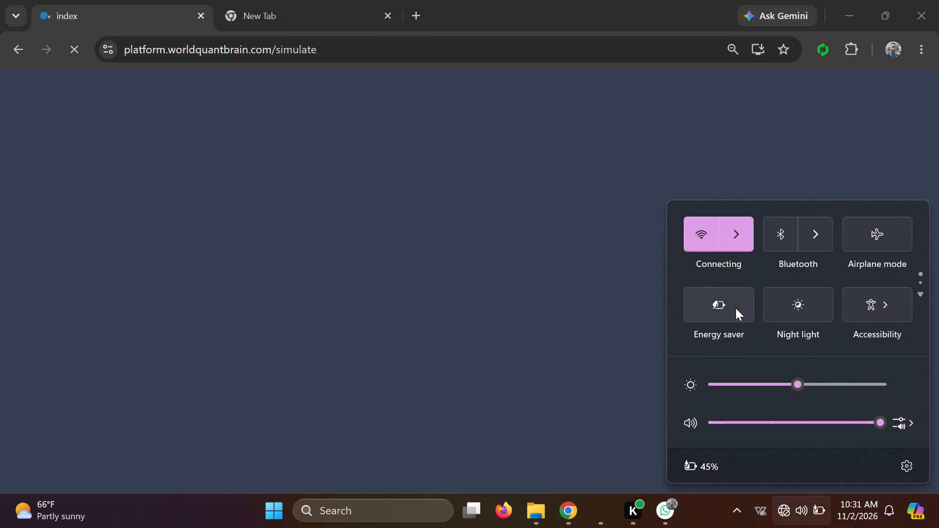
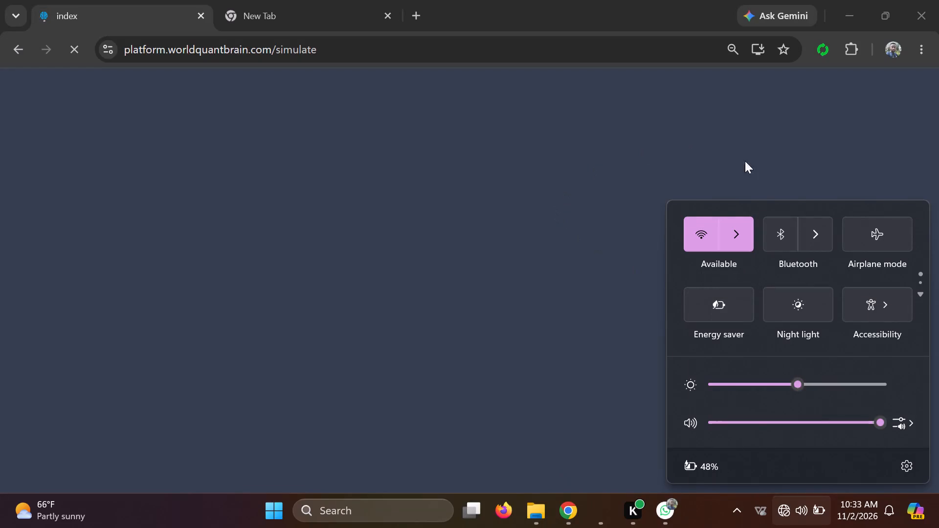
Show the list of available Wi-Fi networks to check the computer's connection.
click(735, 244)
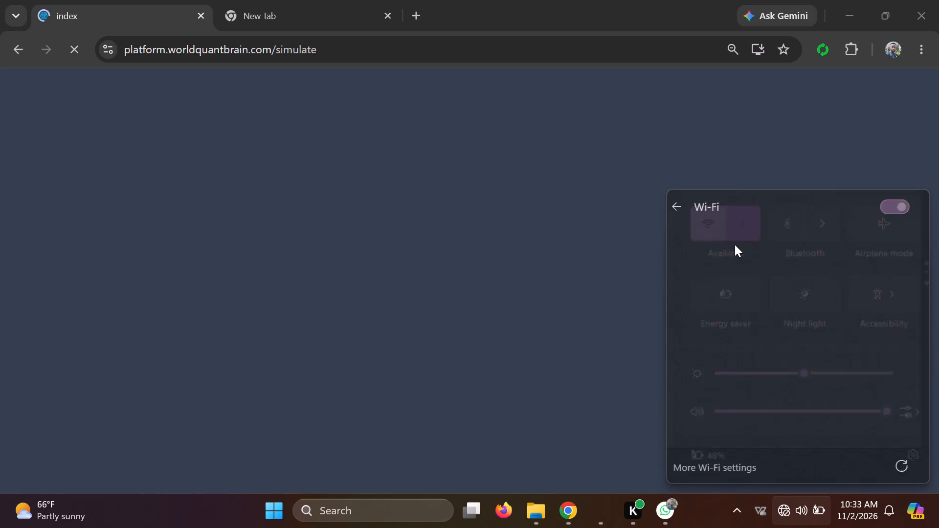
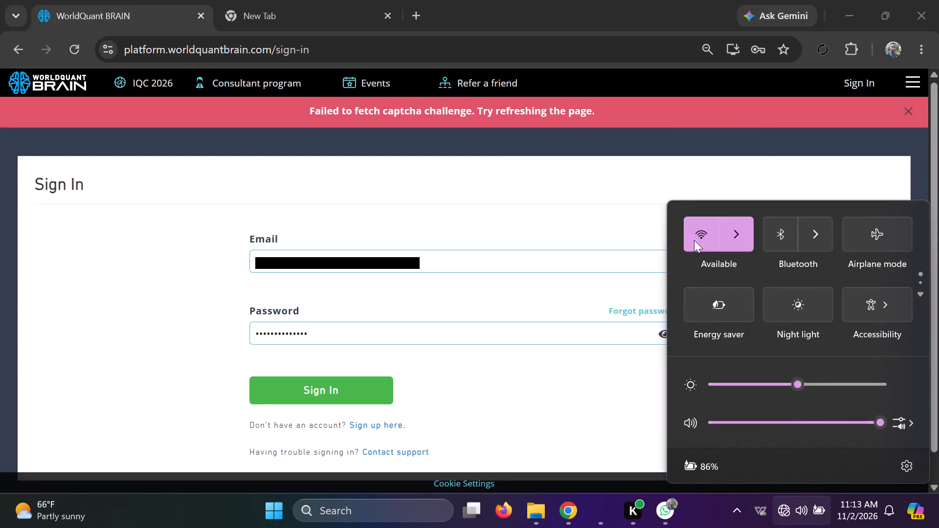
Open the list of available Wi-Fi networks and turn Wi-Fi off.
click(740, 241)
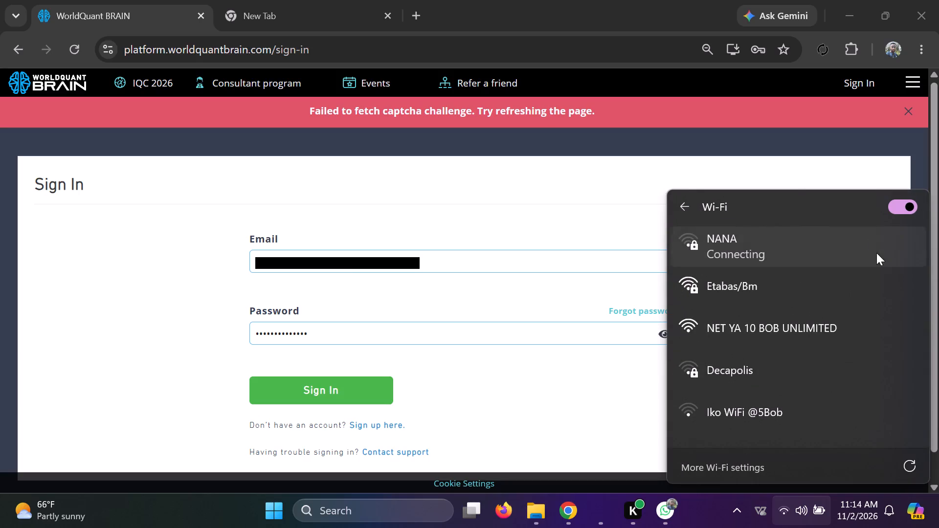
click(897, 208)
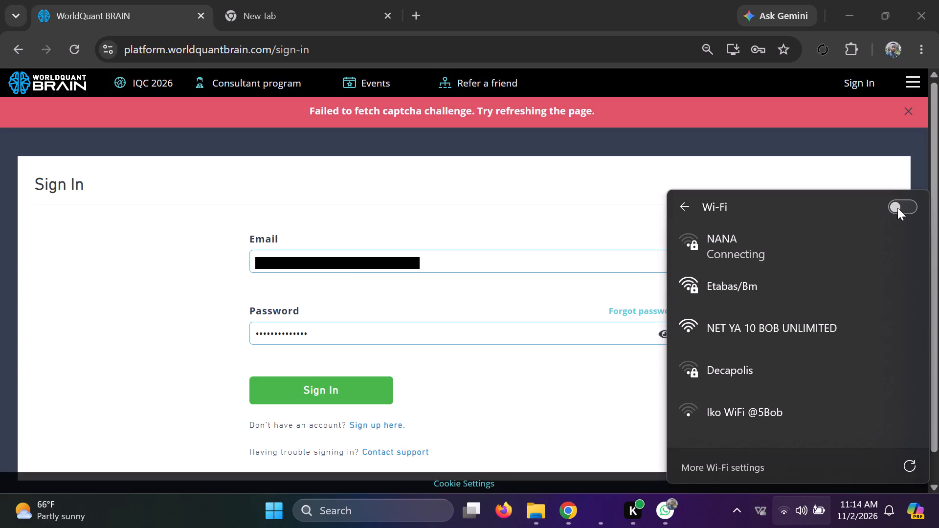
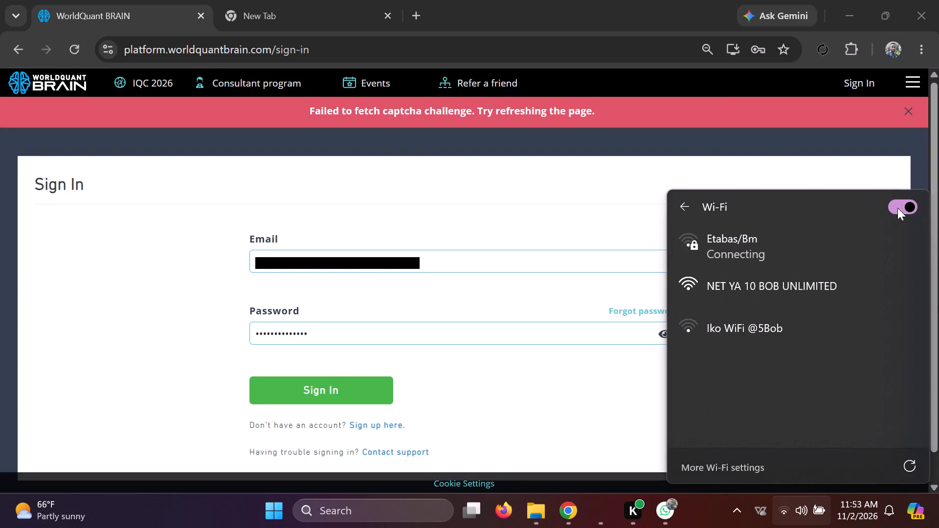
Expand the Etabas/Bm Wi-Fi network's connection options and turn off its automatic connection.
double_click(804, 241)
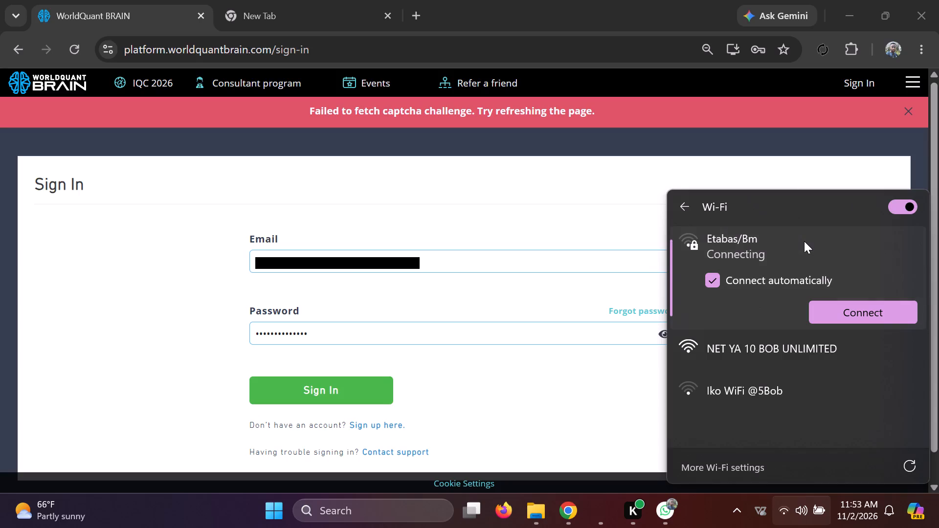
key(Print)
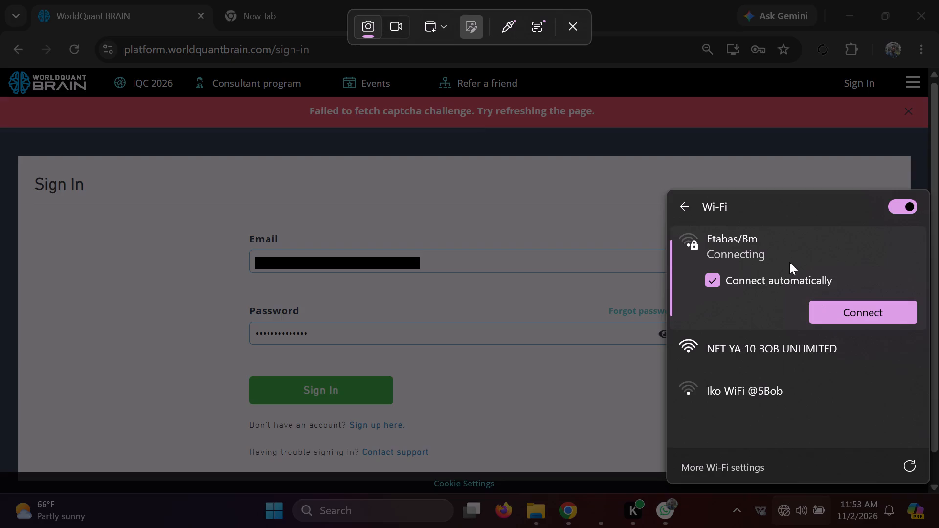
click(705, 279)
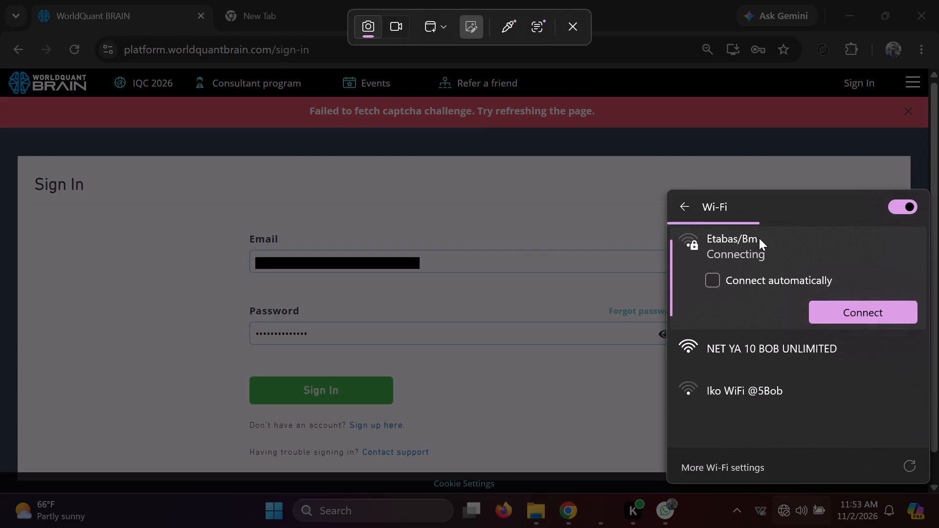
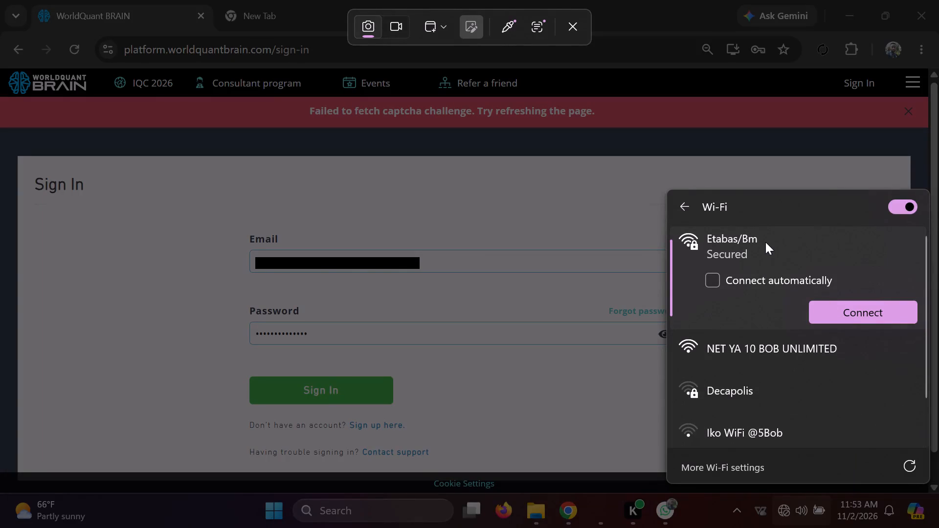
Forget the saved Etabas/Bm Wi-Fi network.
scroll(765, 242, up, 6)
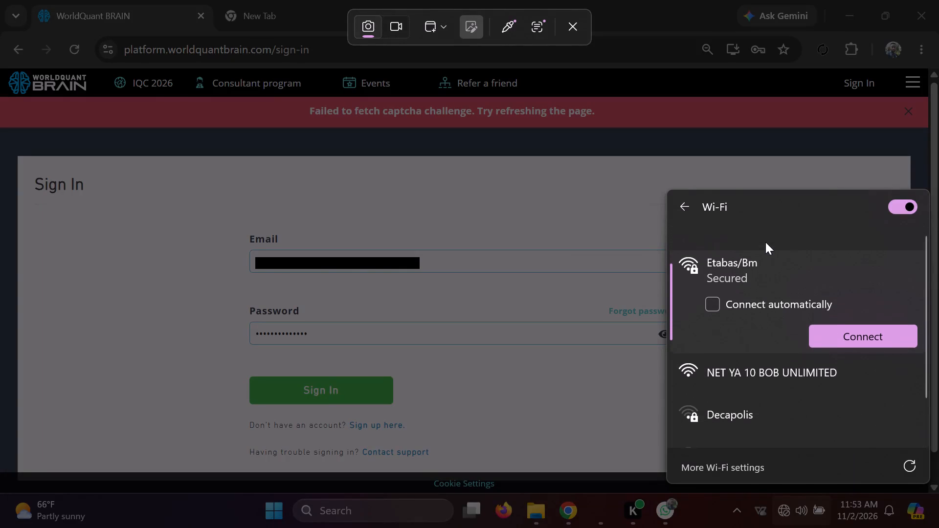
scroll(765, 242, up, 1)
right_click(765, 242)
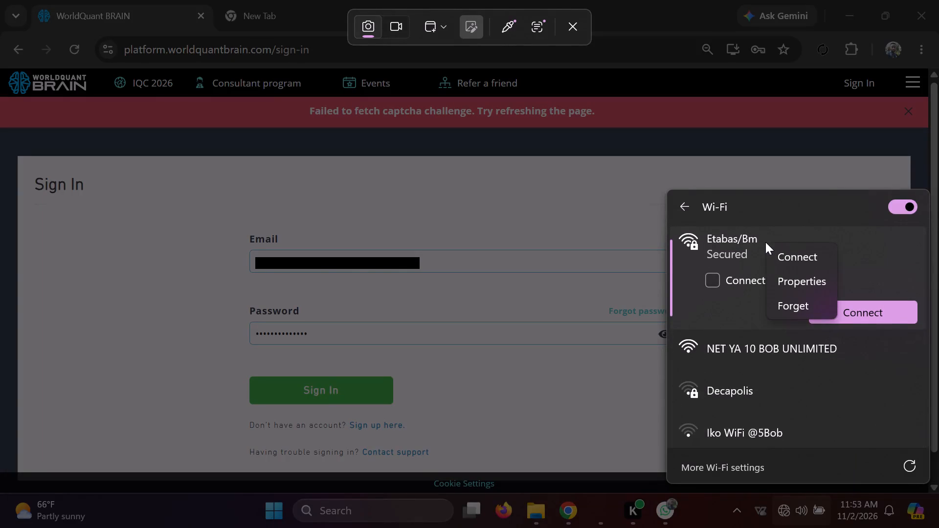
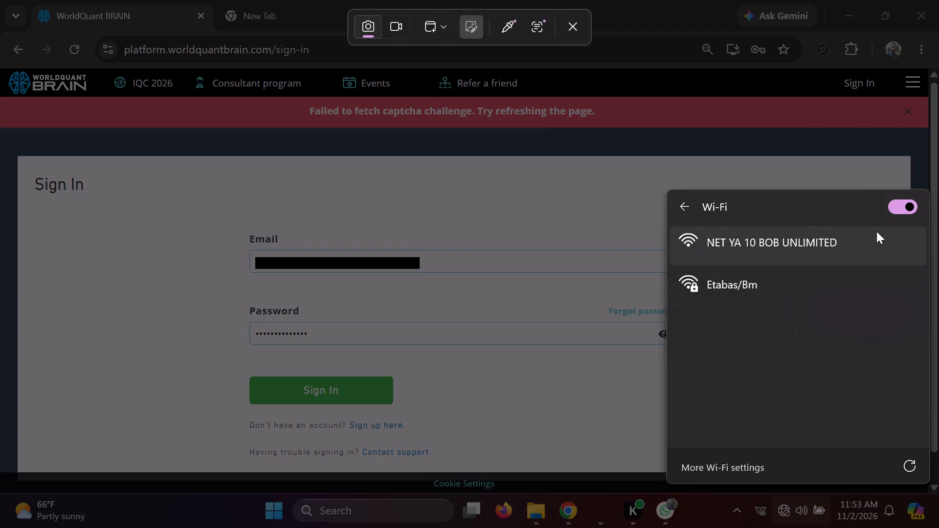
Turn Wi-Fi off and back on, and connect to the NANA network.
click(893, 218)
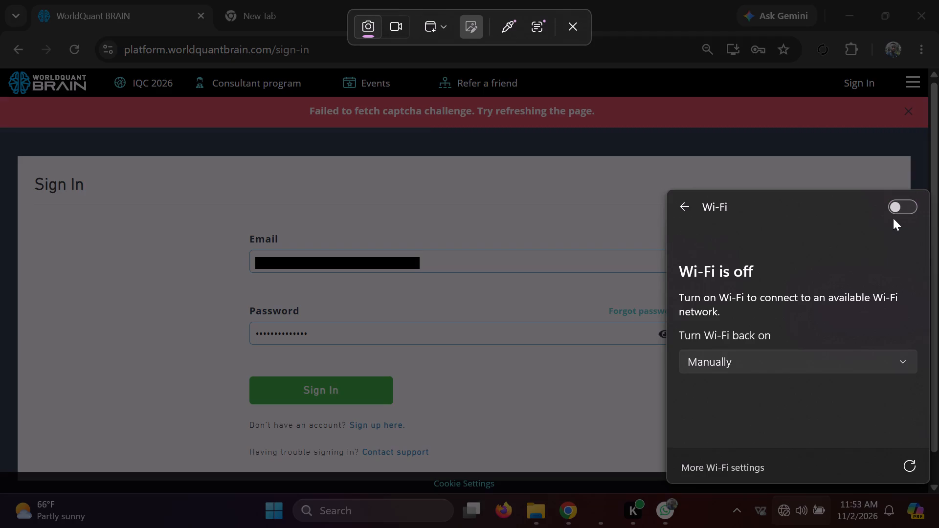
click(919, 217)
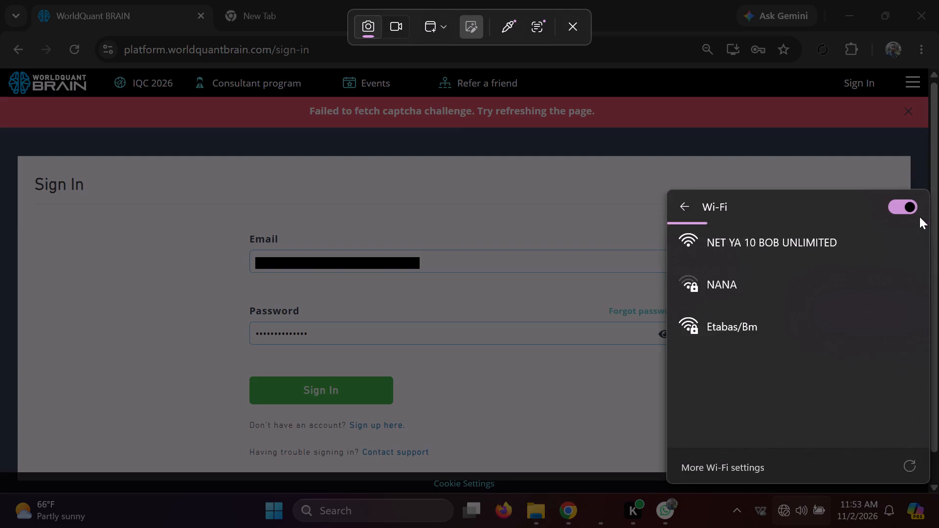
click(797, 268)
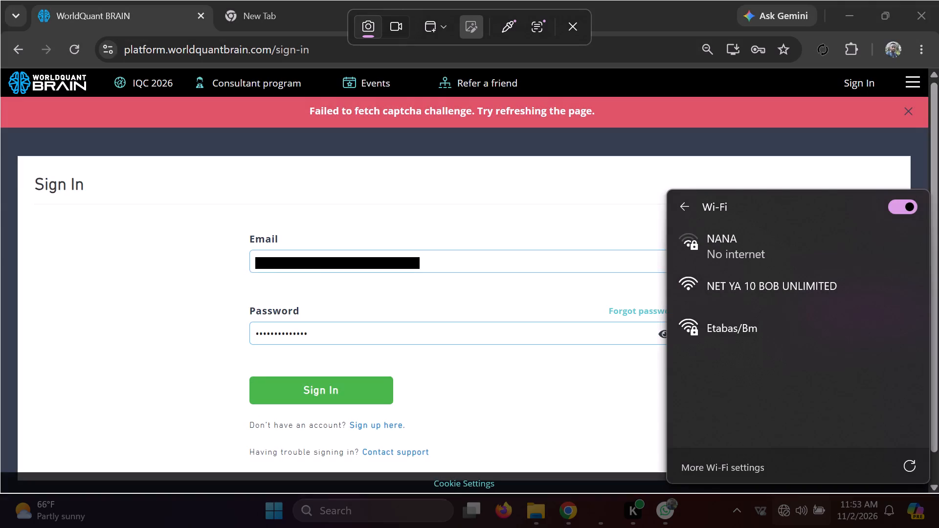
click(149, 343)
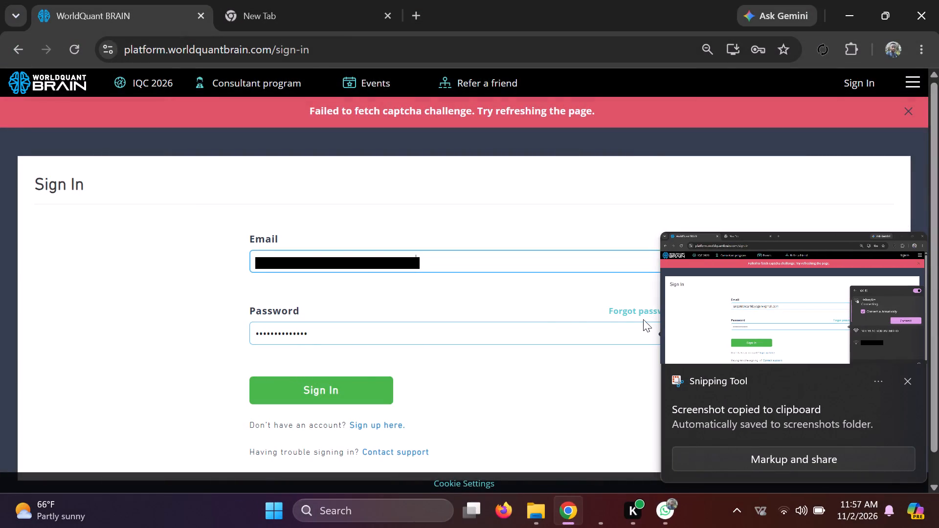
Sign in to WorldQuant BRAIN with the email and password already filled in on the sign-in form.
click(500, 451)
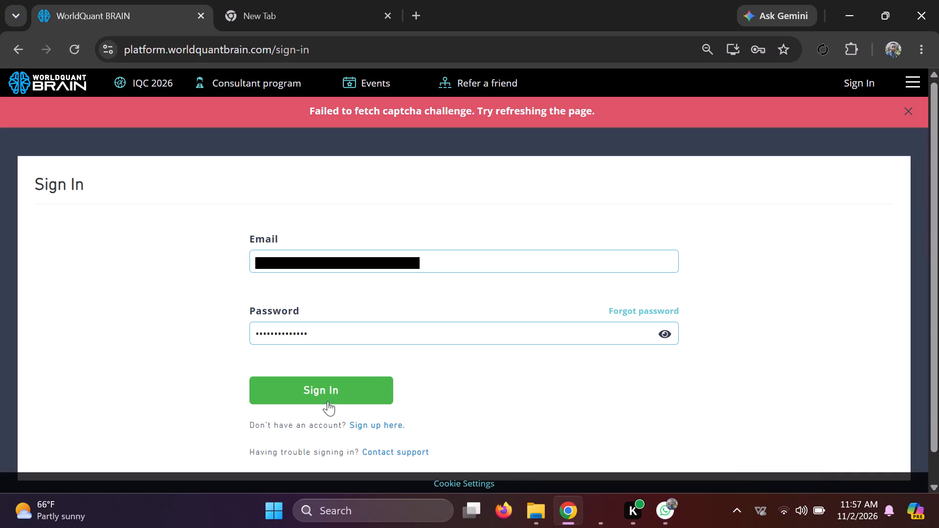
click(320, 371)
click(316, 390)
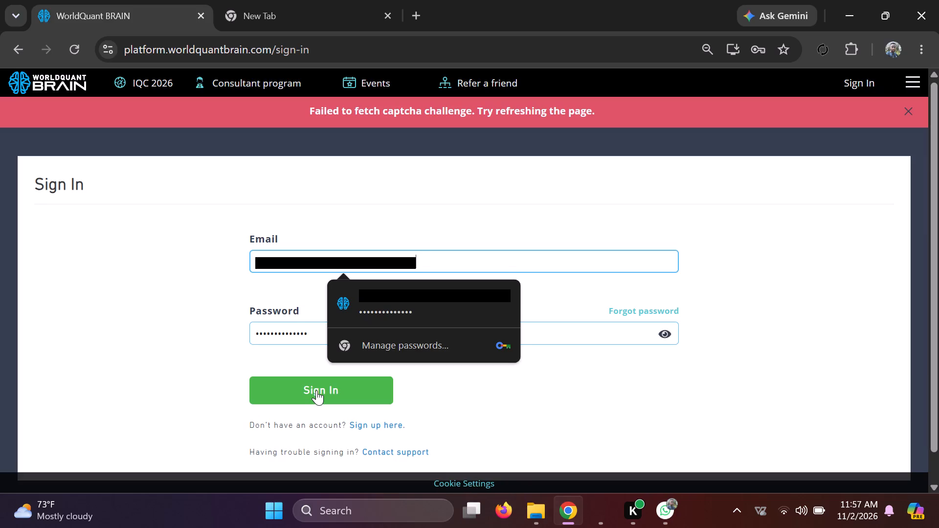
click(316, 390)
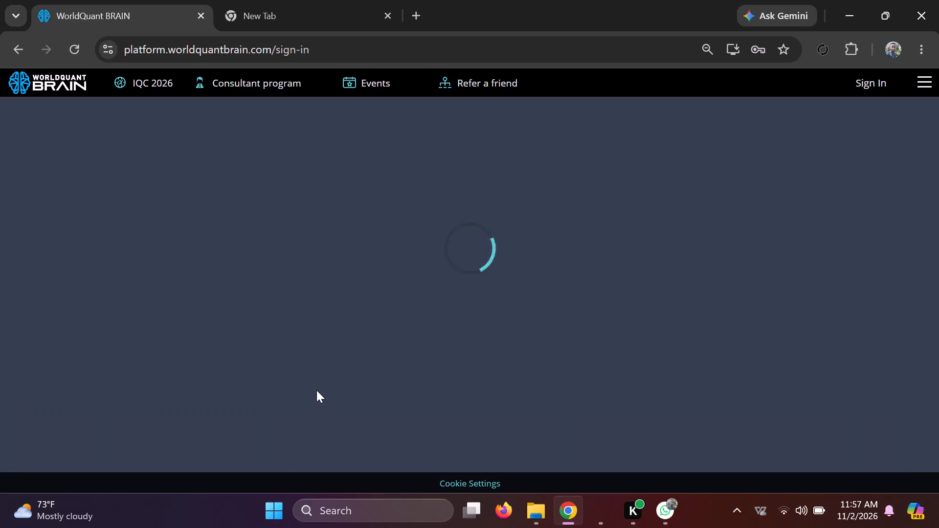
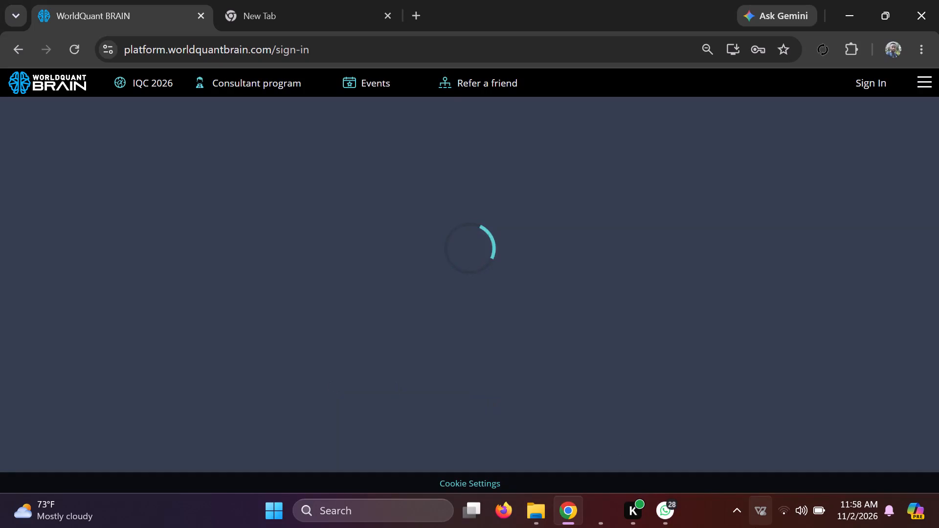
Check the computer's Wi-Fi connection status and return to the WorldQuant BRAIN sign-in page.
click(783, 505)
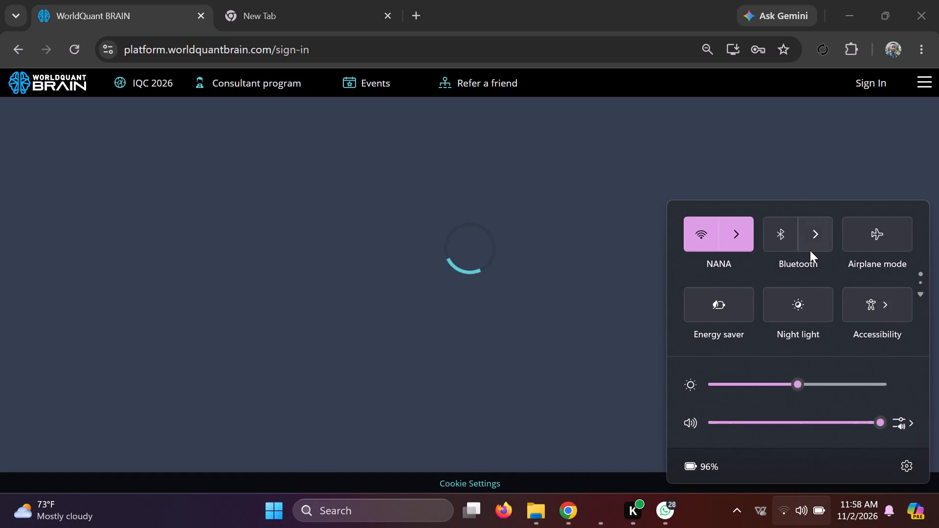
click(326, 278)
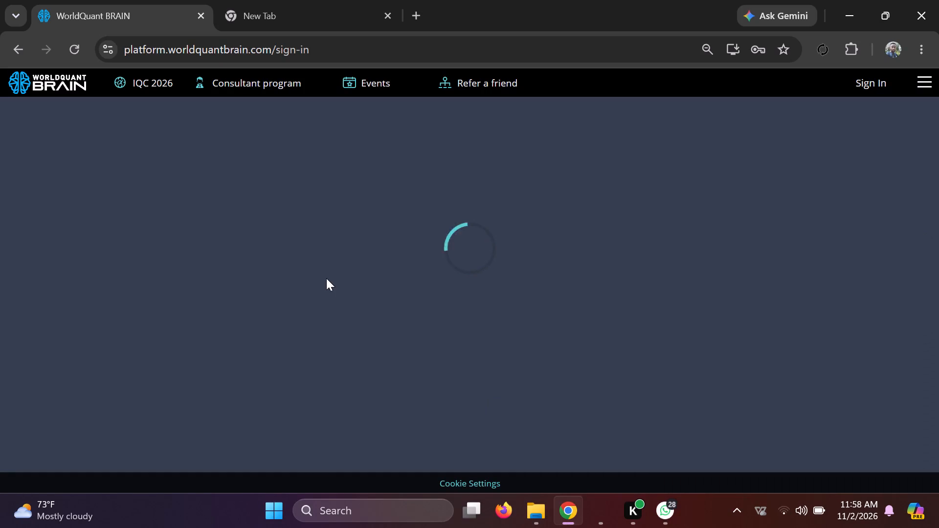
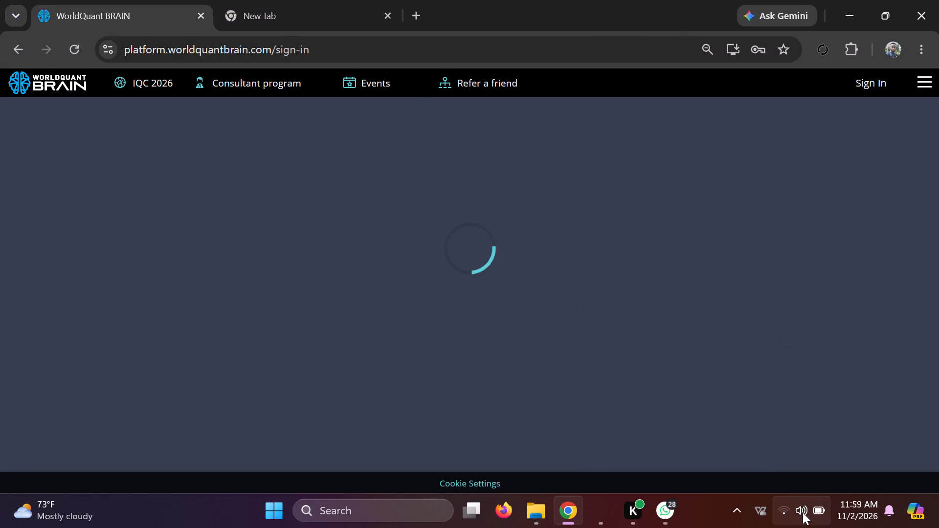
Check the computer's Wi-Fi connection status for the NANA network.
click(785, 516)
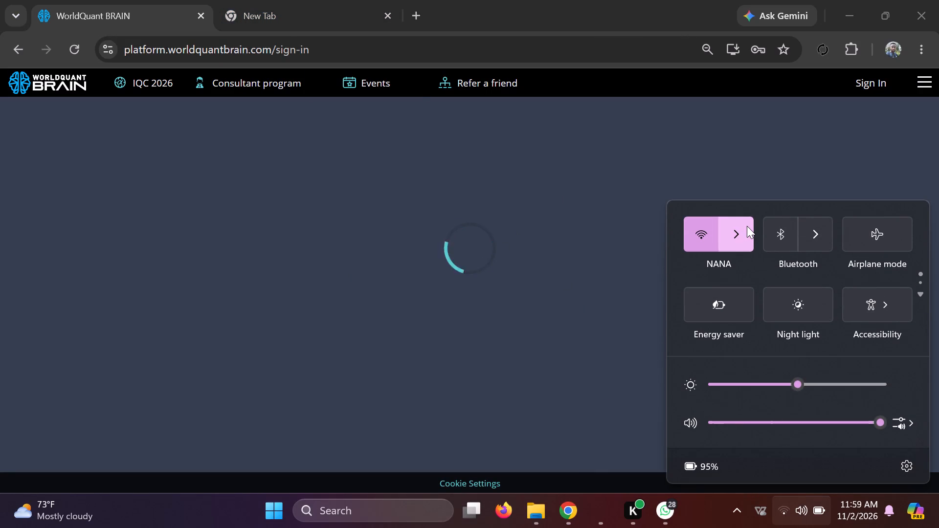
click(747, 226)
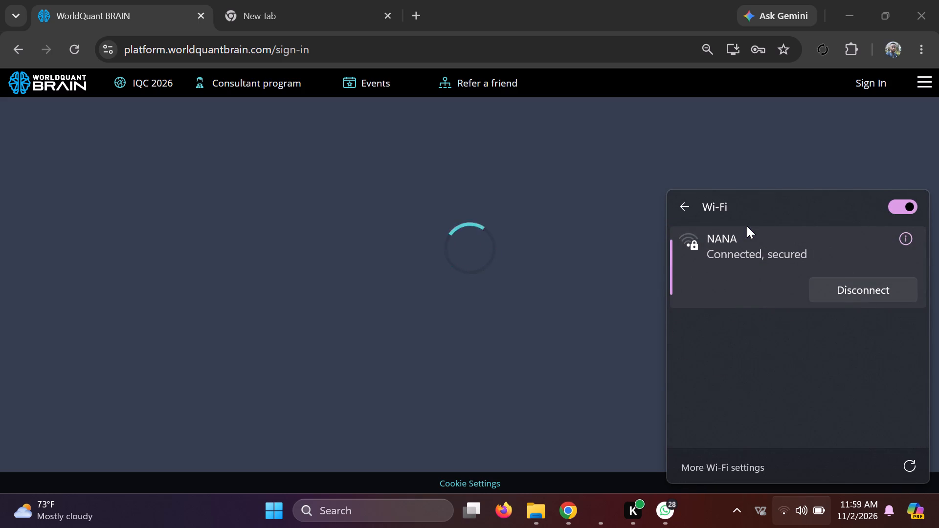
Test the internet connection by searching Google for the suggested "Sectional ottoman measures canada" in the empty New Tab.
click(261, 0)
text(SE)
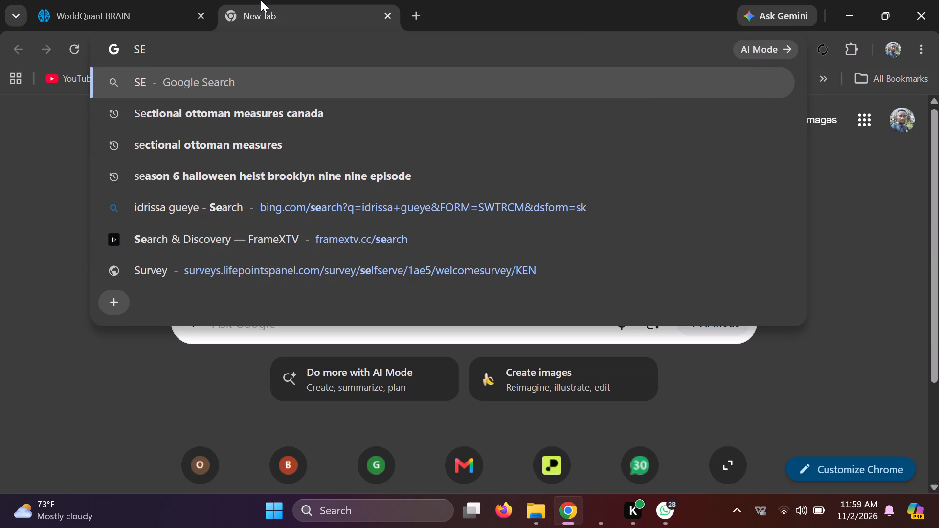
click(233, 107)
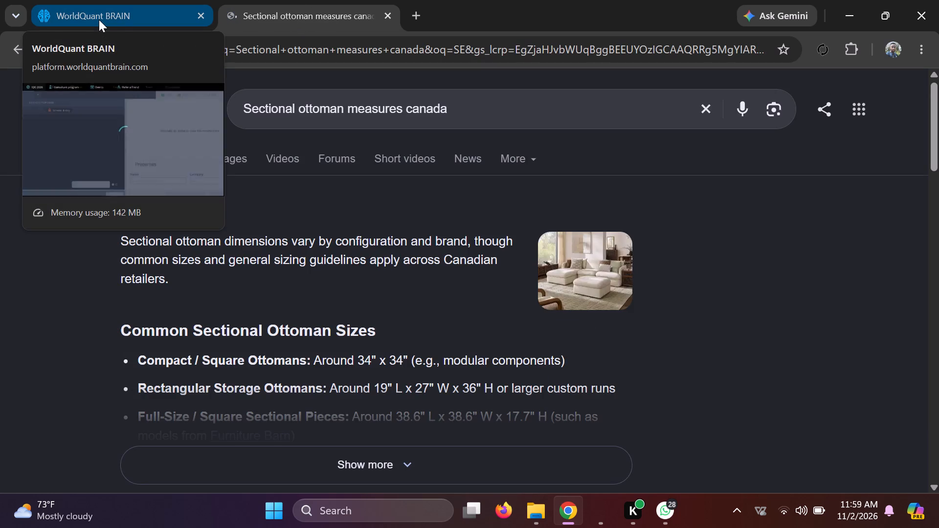
Switch to the WorldQuant BRAIN simulation page and paste the copied text into the empty code editor of Simulation 1.
click(114, 19)
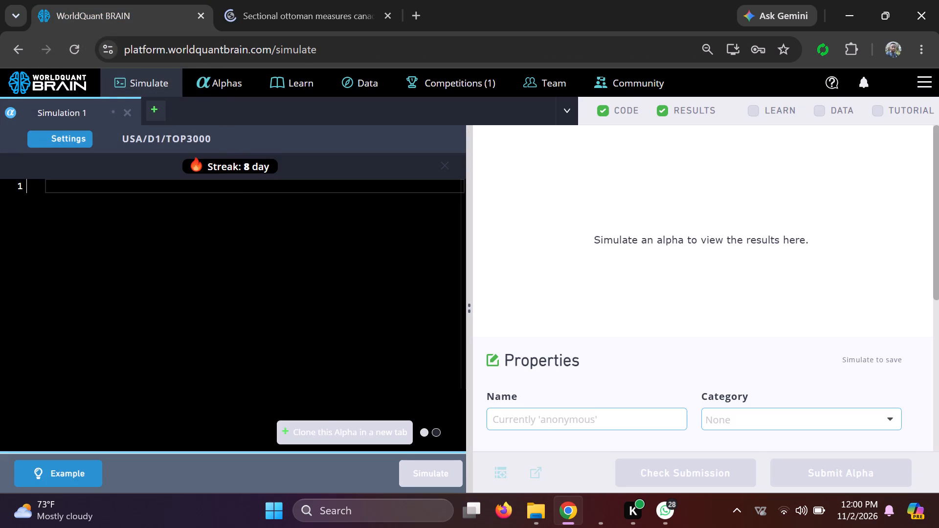
key(ctrl+v)
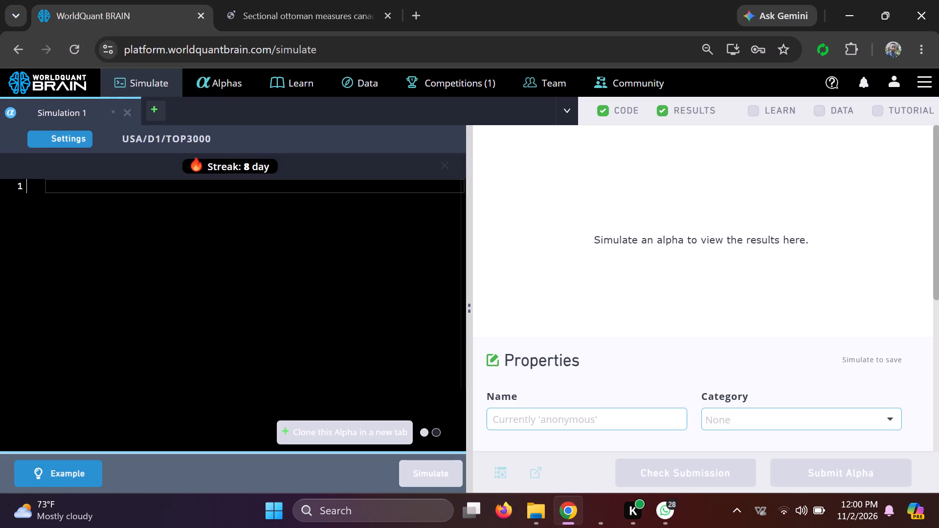
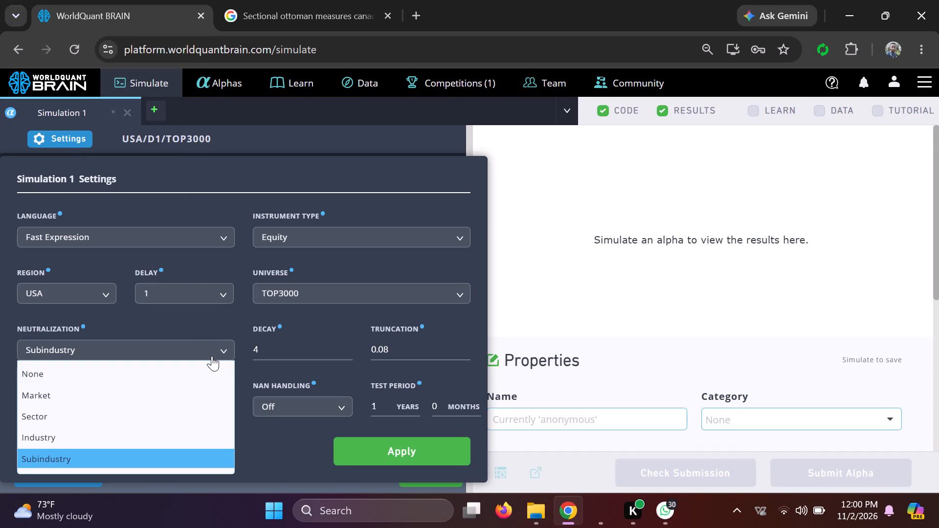
In the Simulation 1 settings, set the neutralization to Industry and clear the decay value.
click(147, 434)
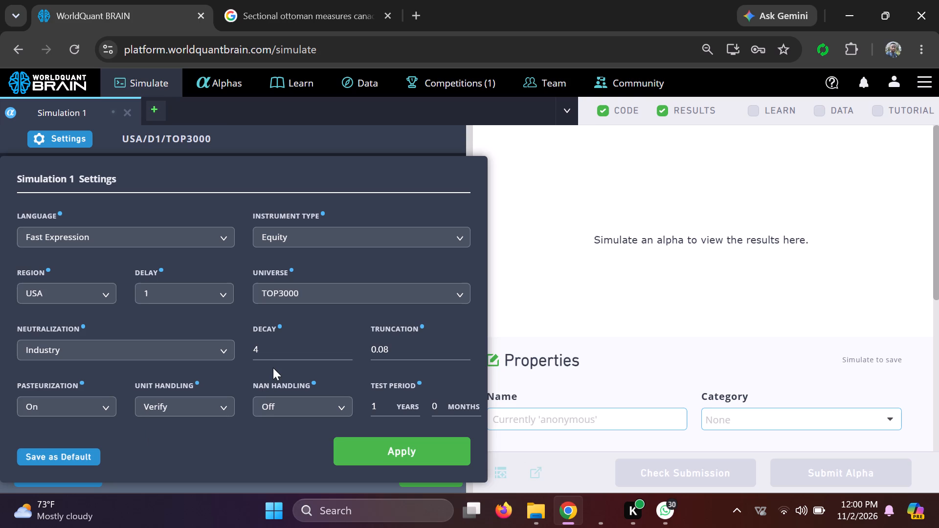
click(273, 365)
click(276, 355)
key(BackSpace)
key(BackSpace)
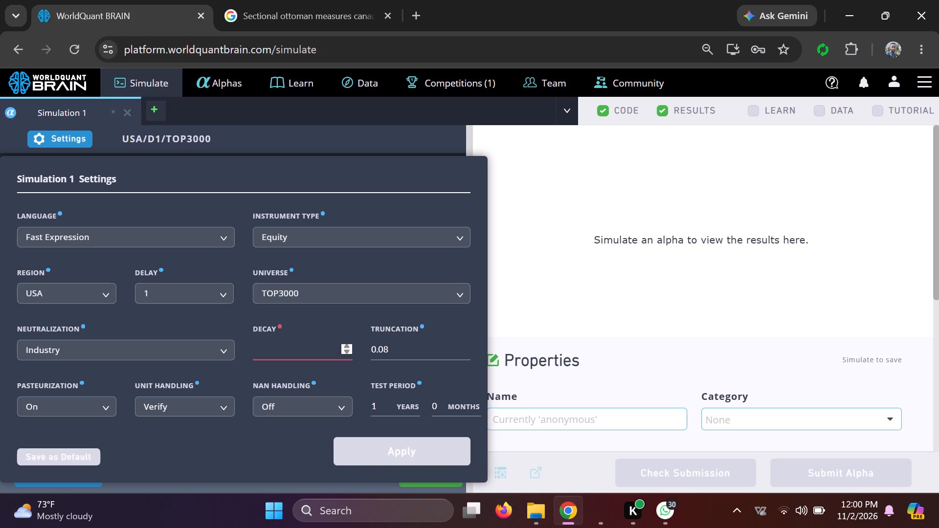
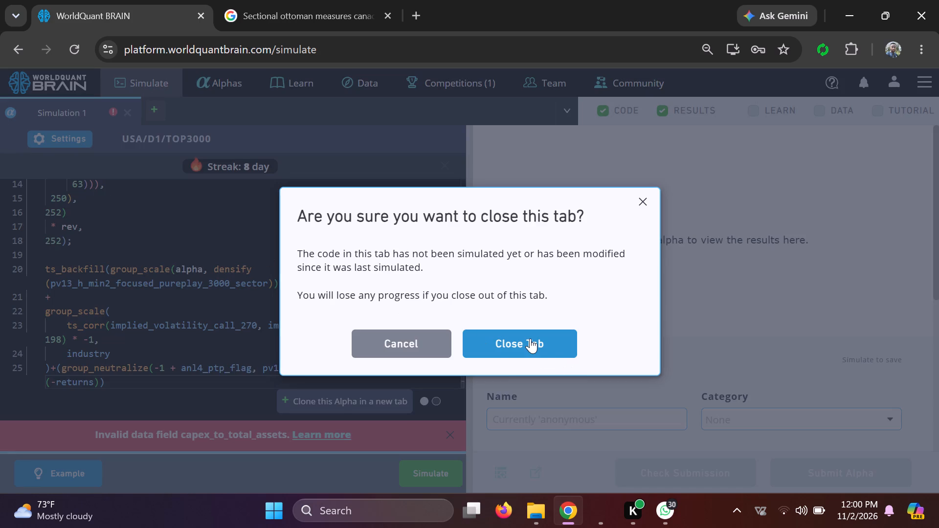
Load the example alpha into the empty code editor of Simulation 1.
click(7, 105)
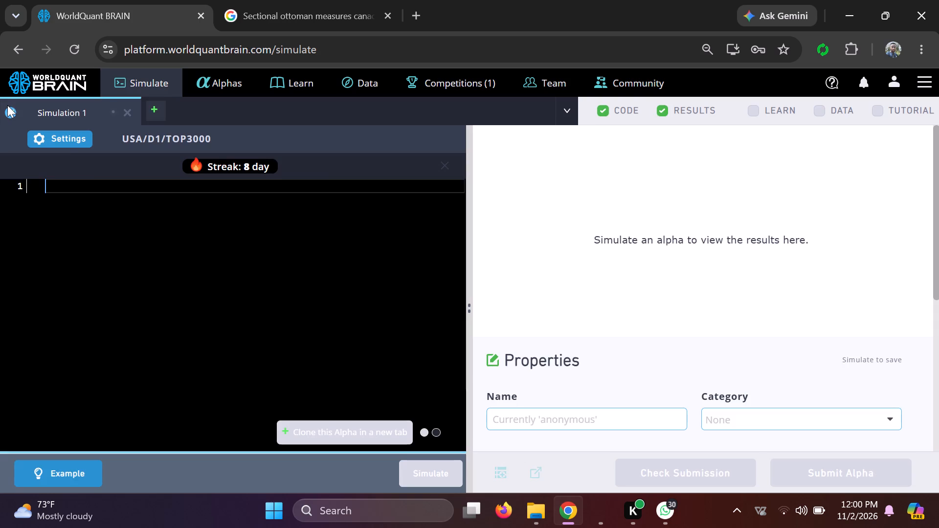
click(67, 471)
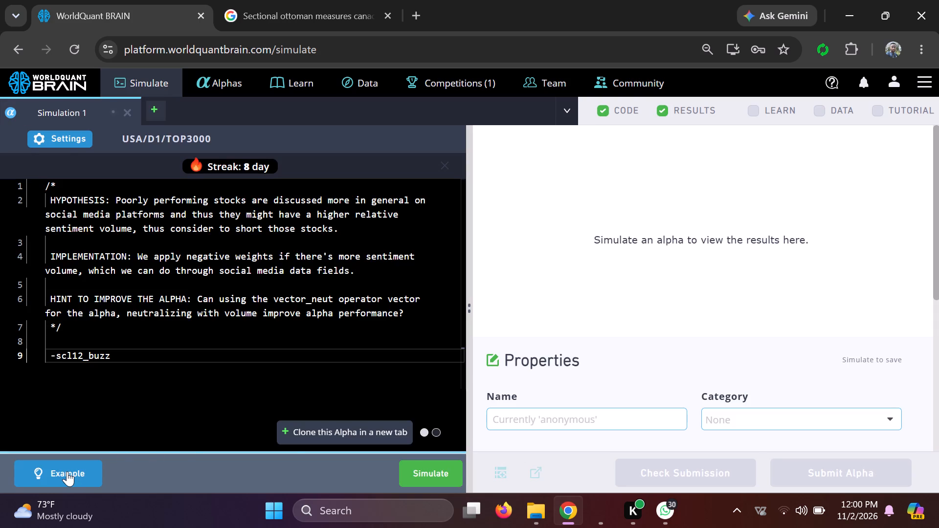
Select the entire example code in the Simulation 1 editor, from the hypothesis comment through -scl12_buzz.
click(188, 289)
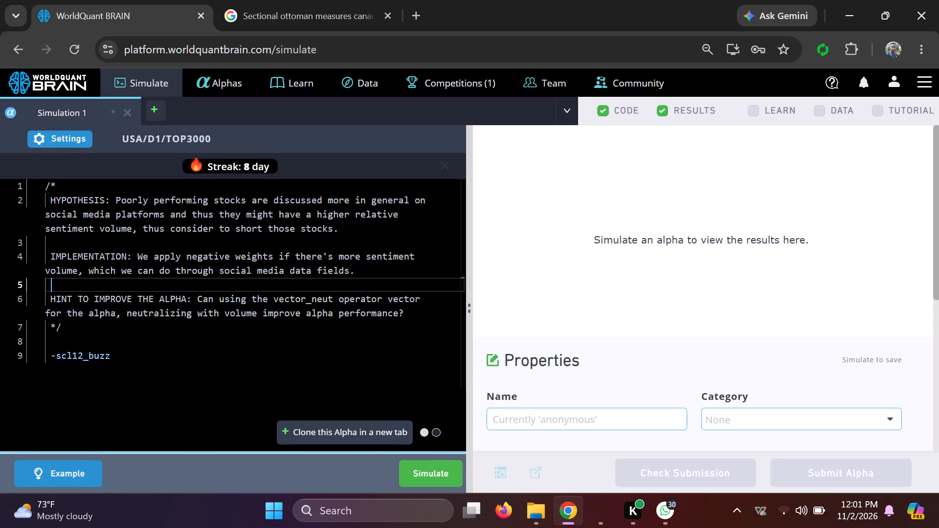
key(ctrl+a)
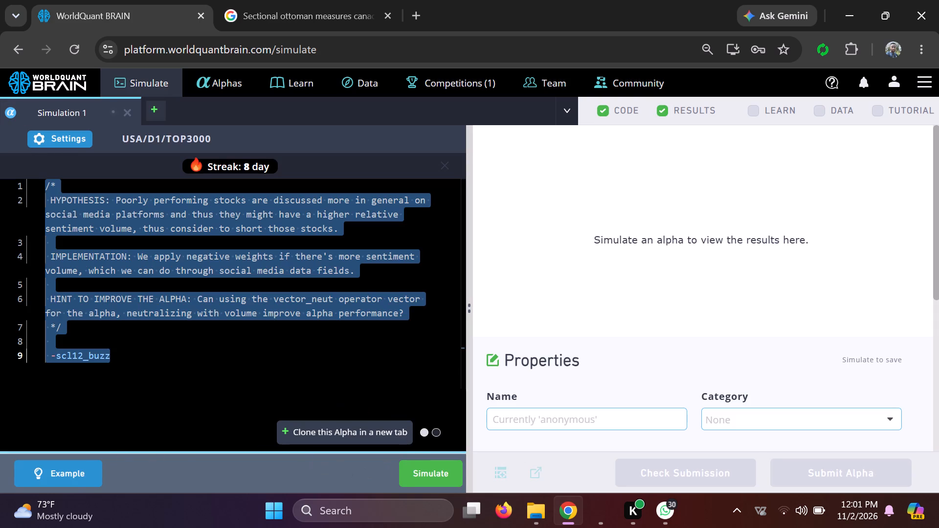
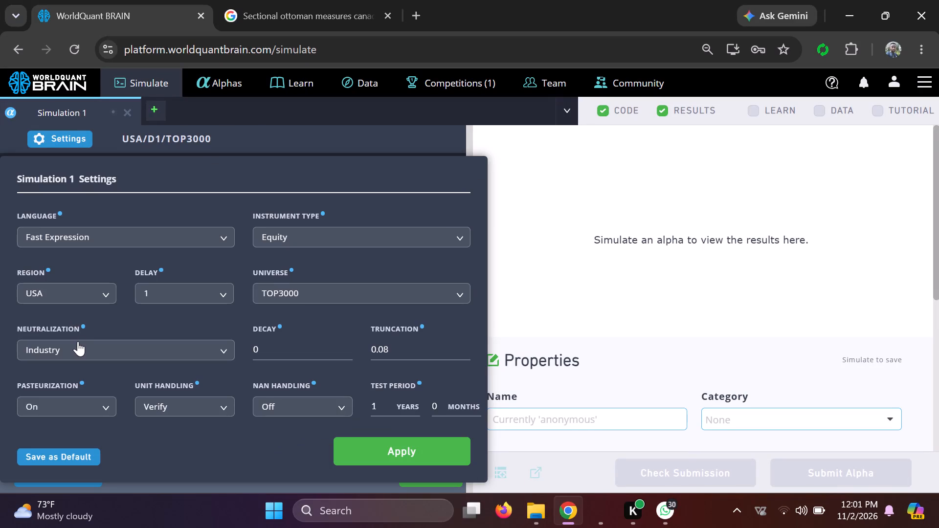
Choose a different neutralization for Simulation 1, apply the settings and run the simulation of the implied-volatility alpha.
click(78, 341)
click(92, 418)
click(398, 448)
click(431, 469)
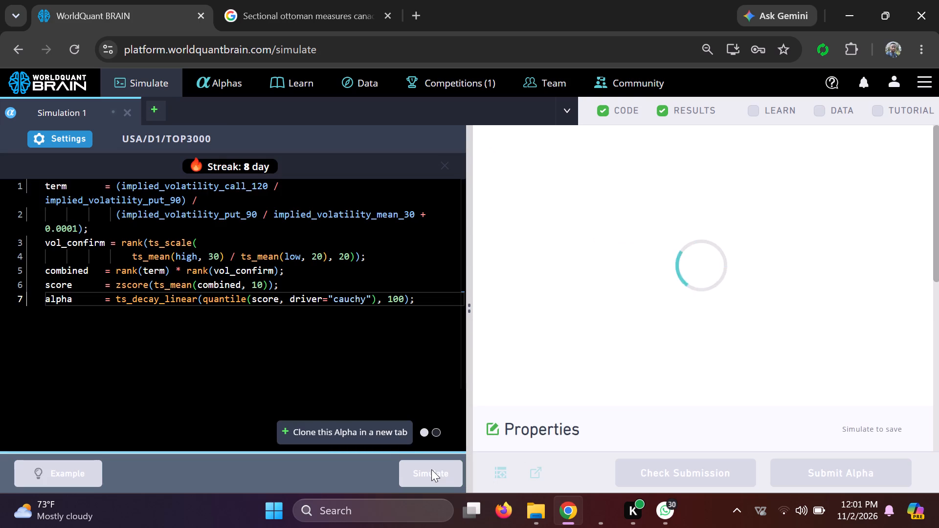
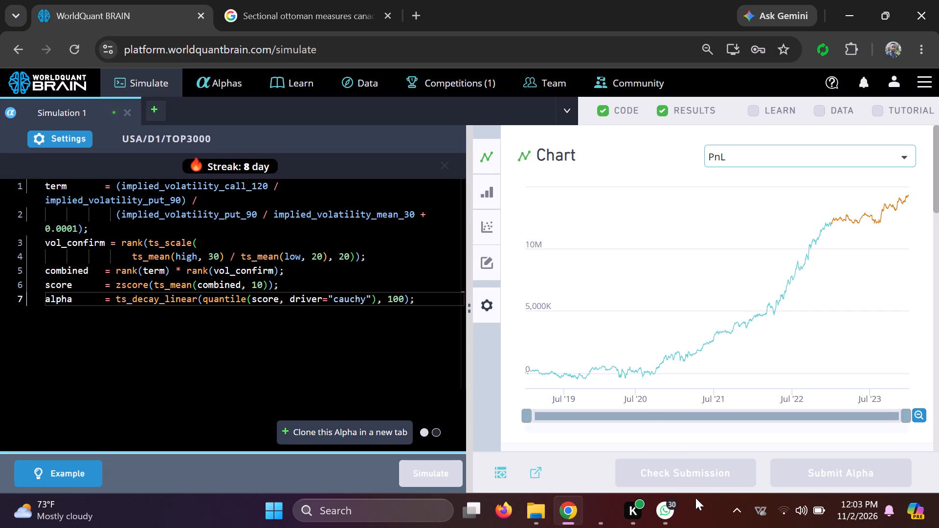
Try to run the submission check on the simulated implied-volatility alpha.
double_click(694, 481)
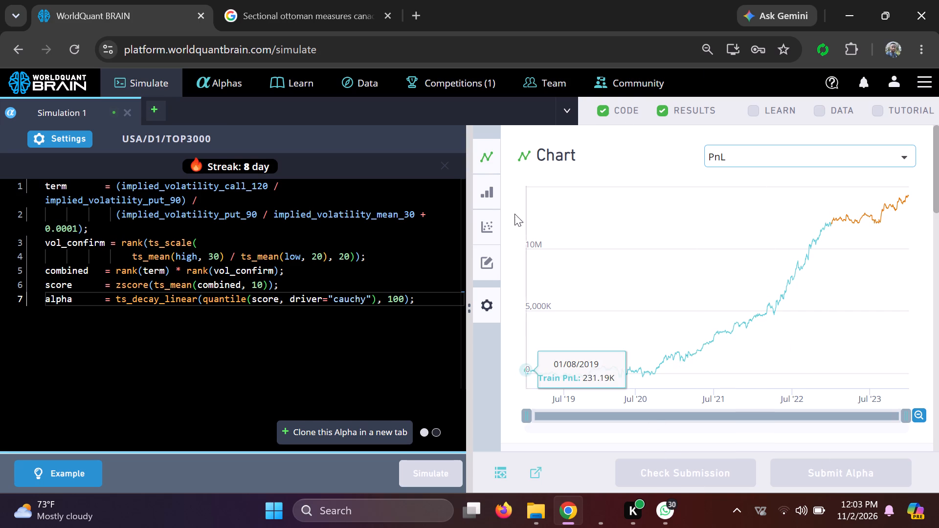
Close the browser tab holding the Google search for sectional ottoman measures in Canada, returning to the simulation page.
click(273, 9)
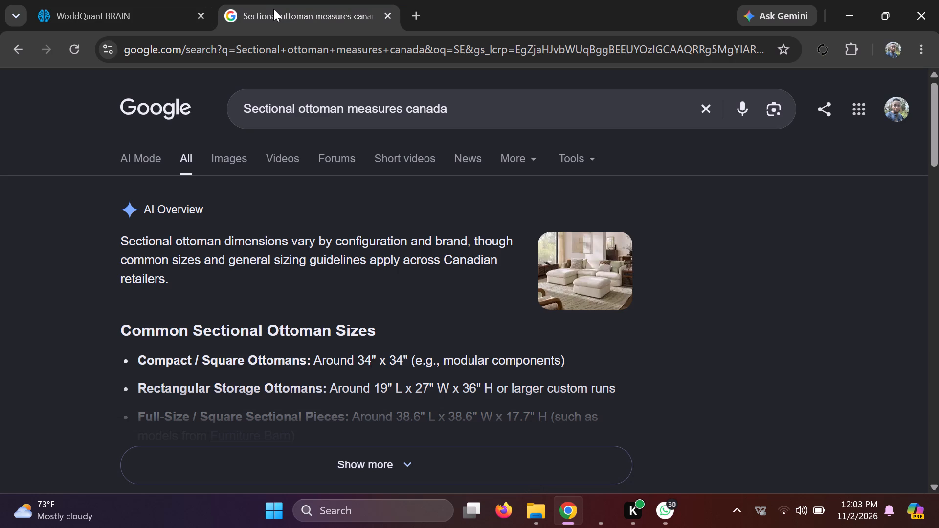
click(139, 0)
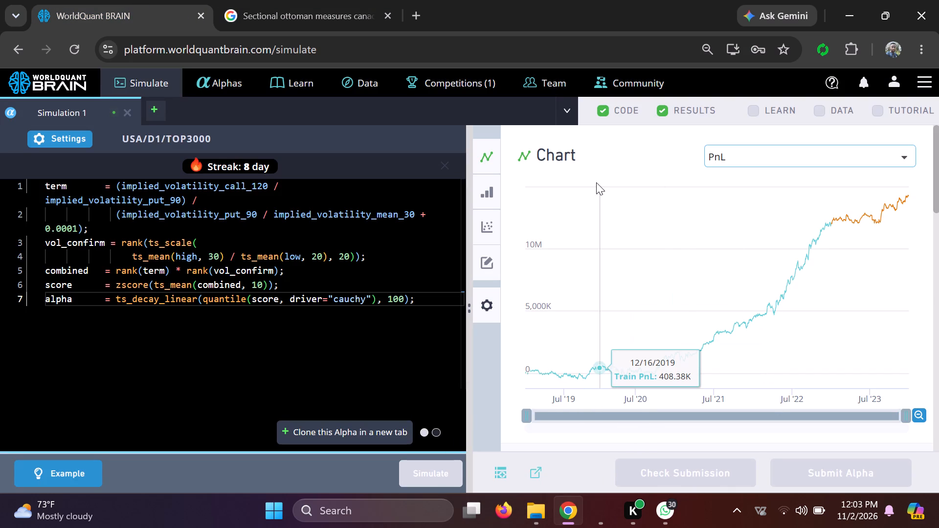
click(348, 0)
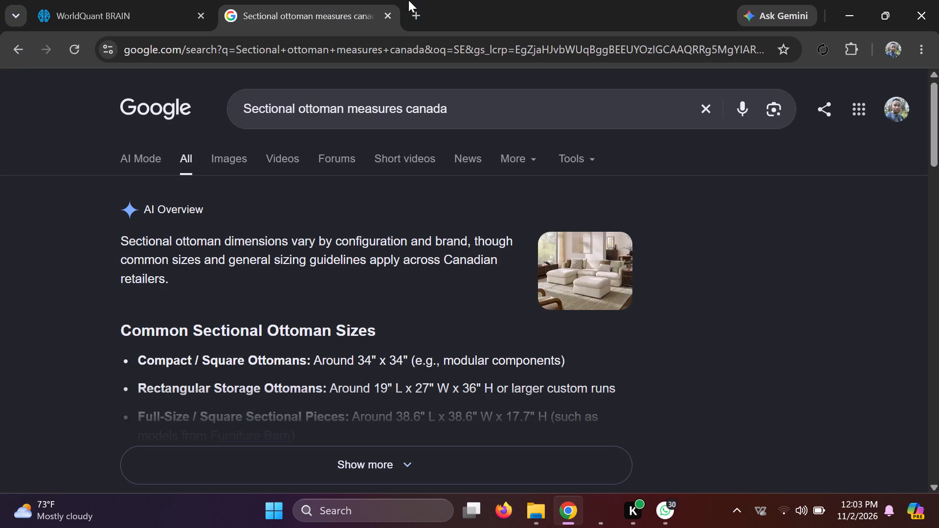
click(385, 22)
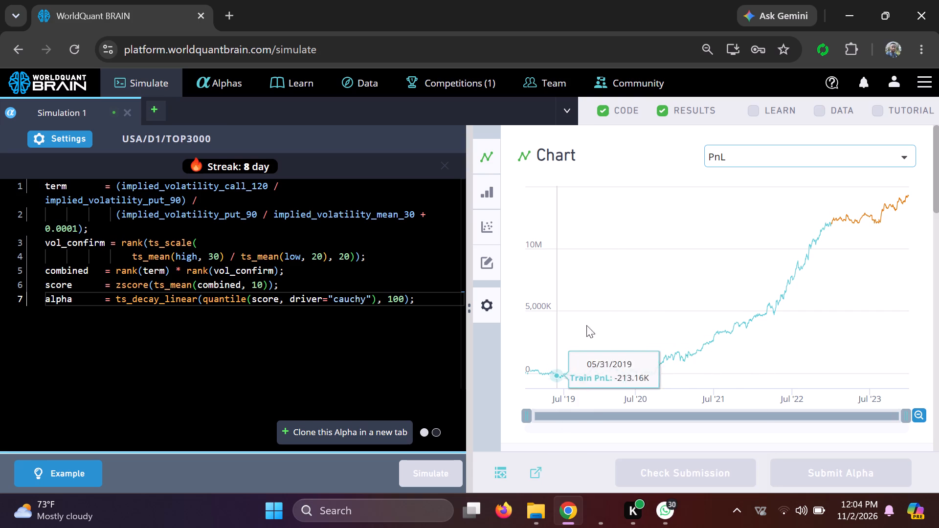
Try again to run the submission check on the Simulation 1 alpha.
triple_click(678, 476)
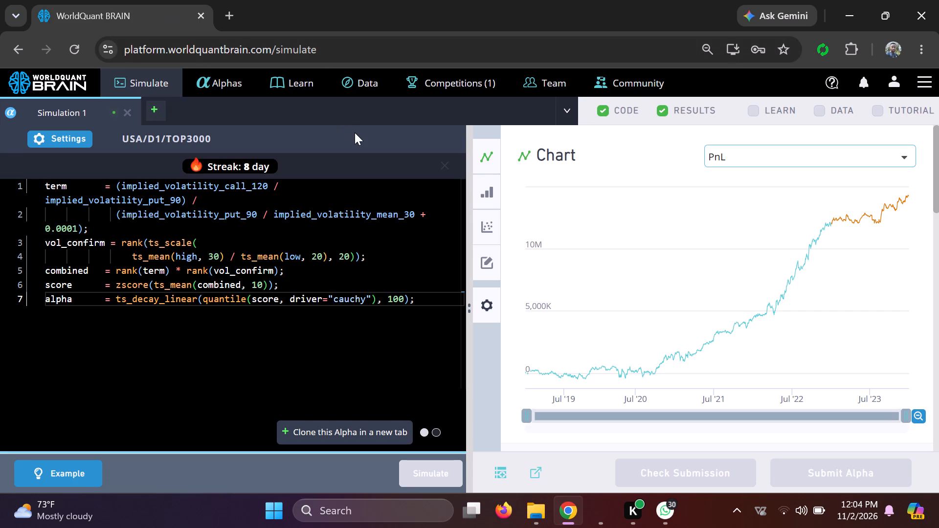
Try once more to run the submission check on the implied-volatility alpha in Simulation 1.
click(683, 480)
Open a new browser tab alongside the WorldQuant BRAIN simulation page.
click(227, 0)
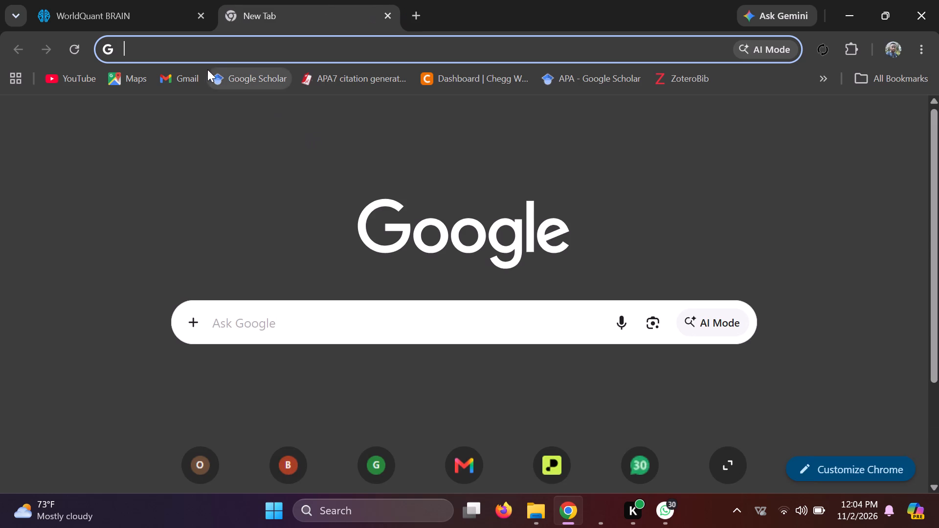
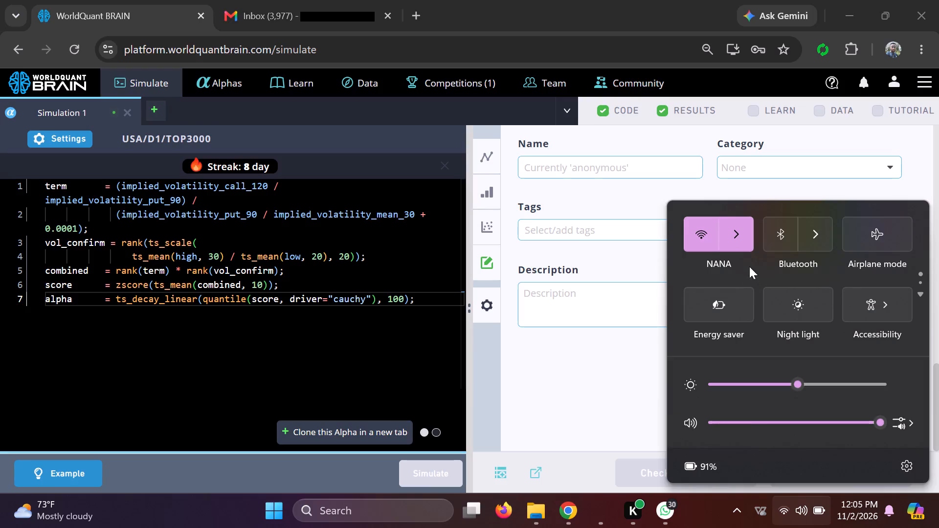
Check the computer's Wi-Fi connection in the list of available networks, and return to the simulation page.
click(741, 244)
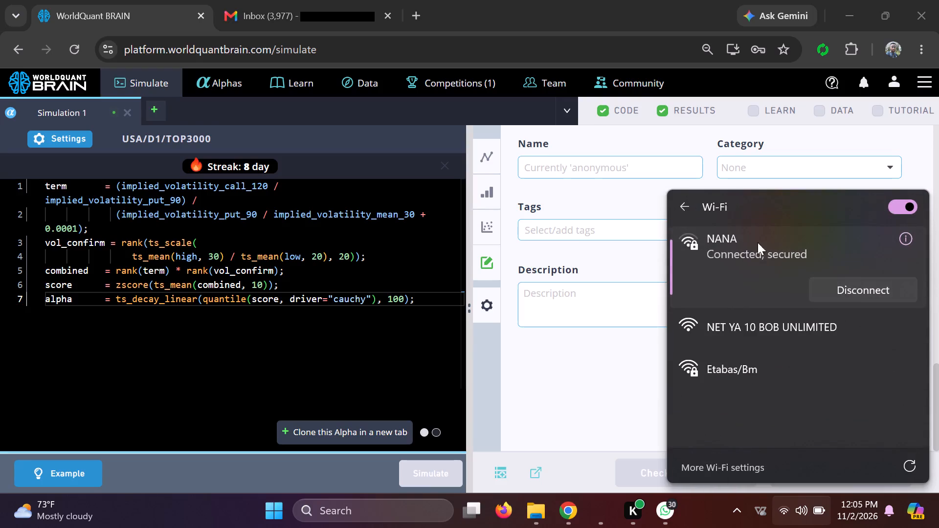
click(549, 408)
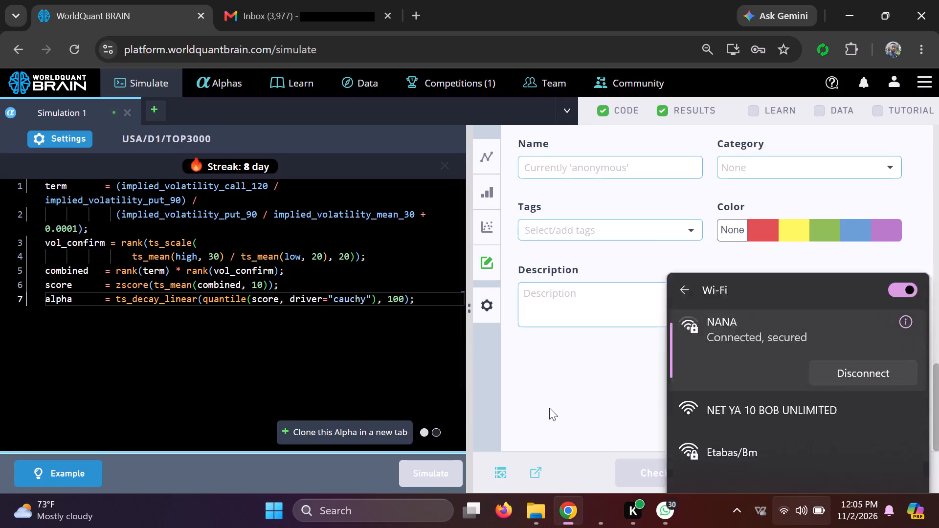
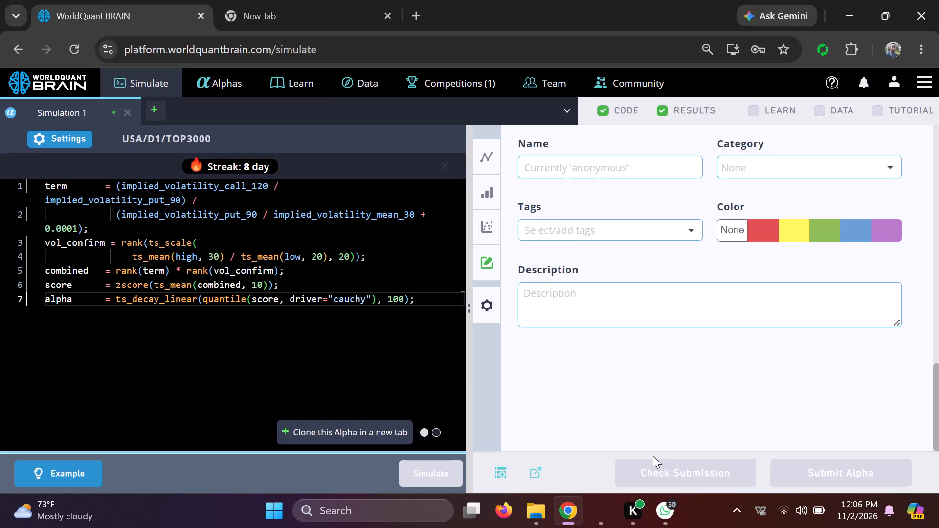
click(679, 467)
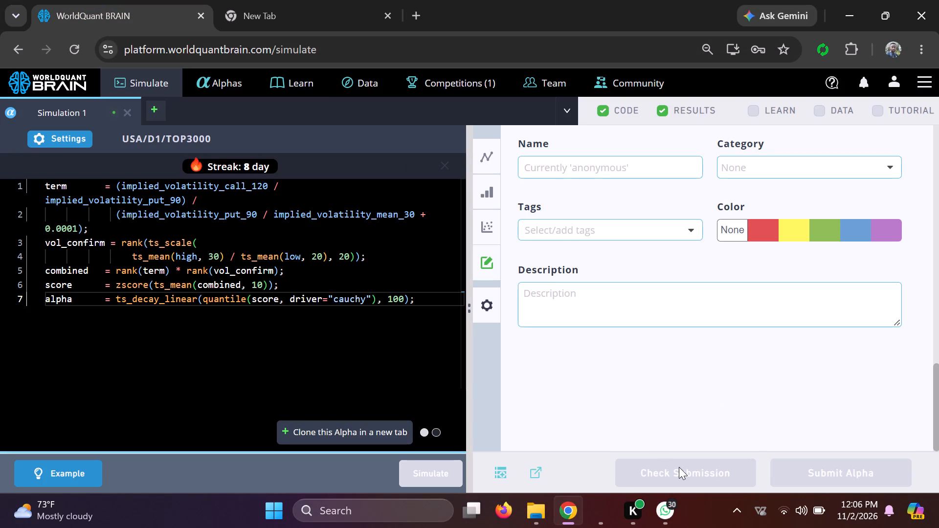
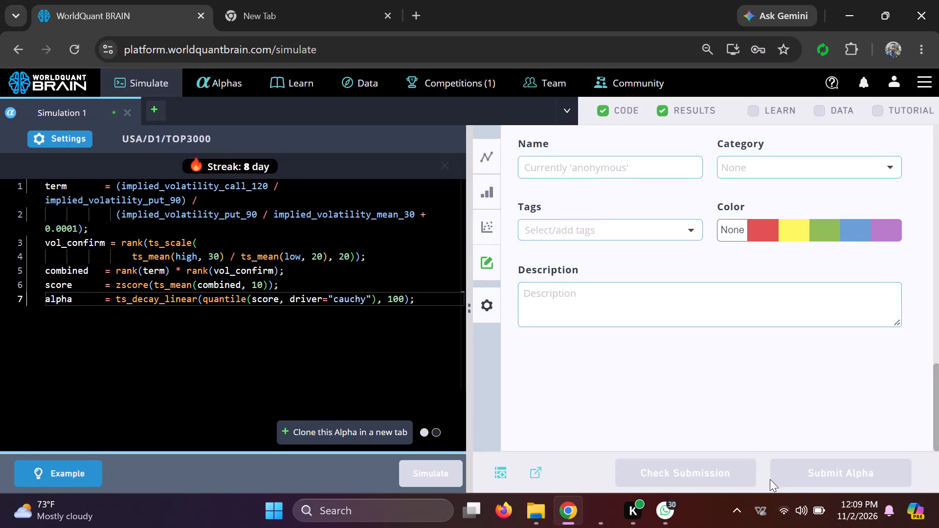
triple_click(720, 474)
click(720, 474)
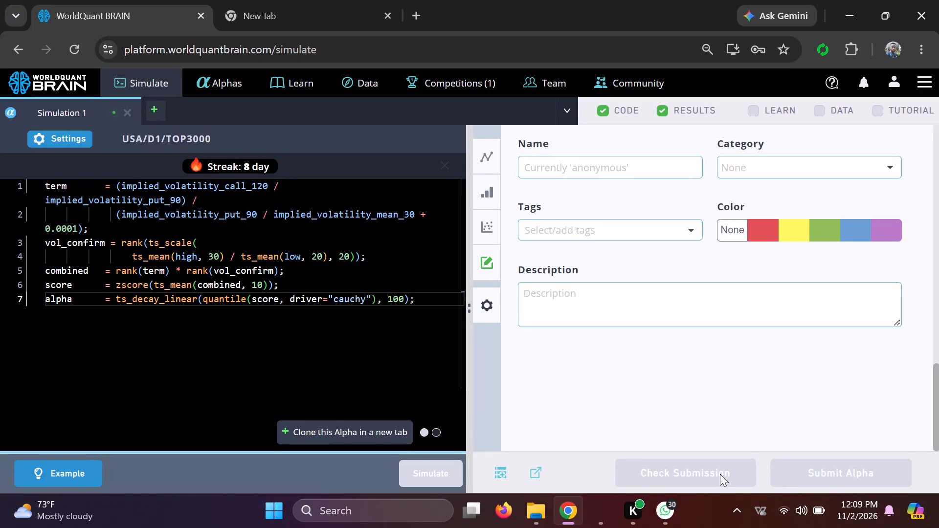